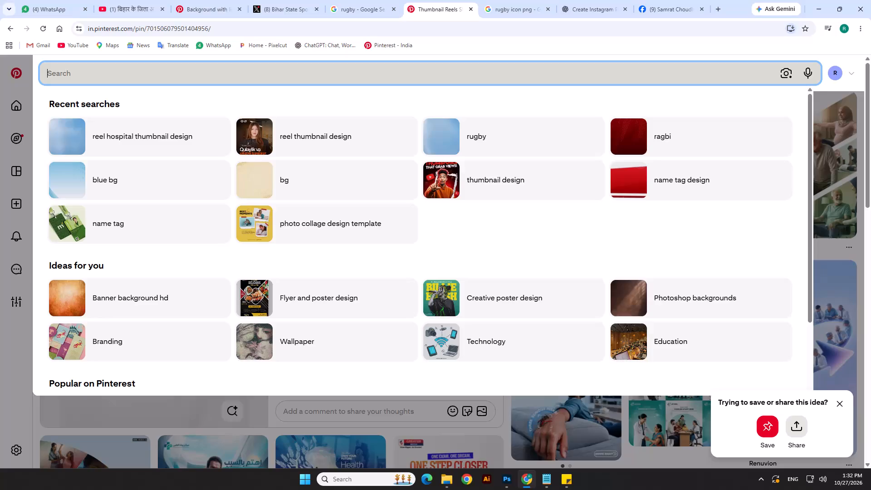
Start a new Pinterest search with a term beginning "chat", trying the spelling "chath".
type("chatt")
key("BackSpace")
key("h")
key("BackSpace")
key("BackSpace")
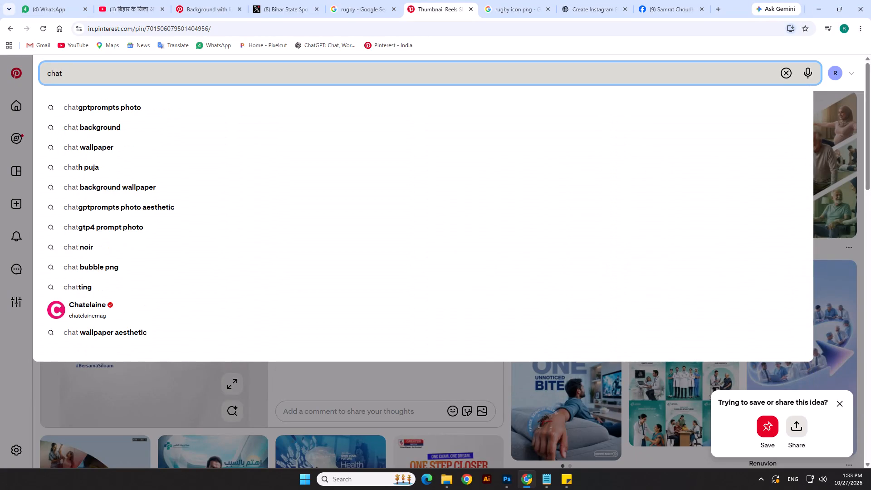
Search Pinterest for "chhath puja" and look over the resulting pins for design references.
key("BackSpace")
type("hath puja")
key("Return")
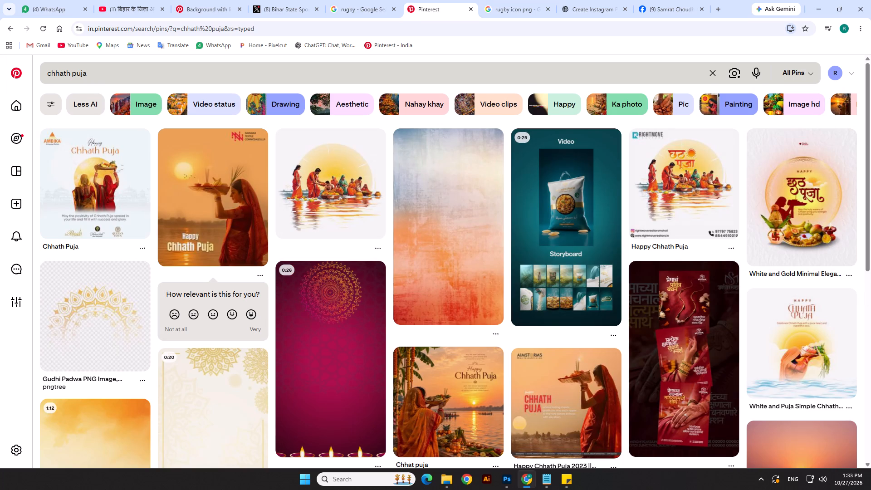
scroll(236, 99, "down", 2)
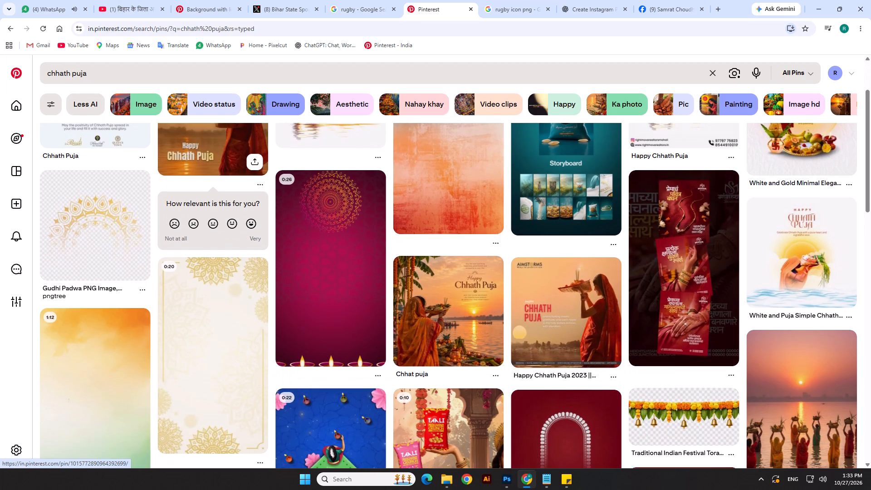
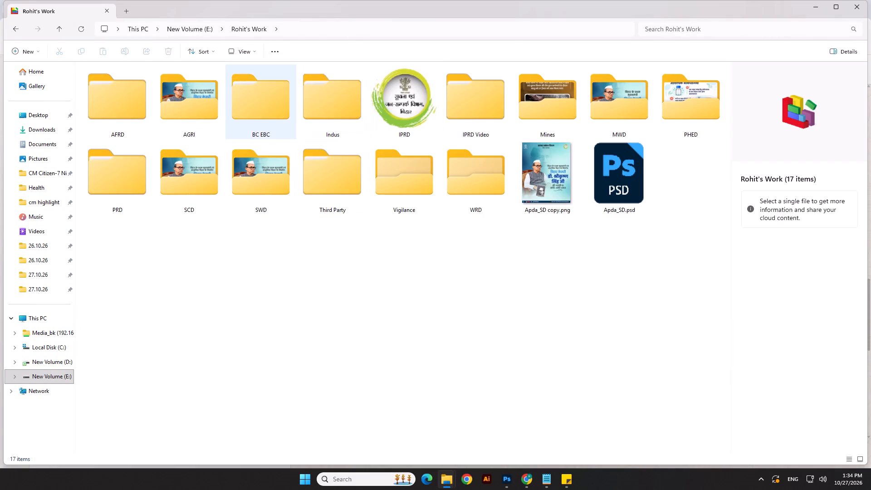
Open the Apda_SD.psd file from the Rohit's Work folder in Photoshop.
left_click(385, 282)
double_click(611, 179)
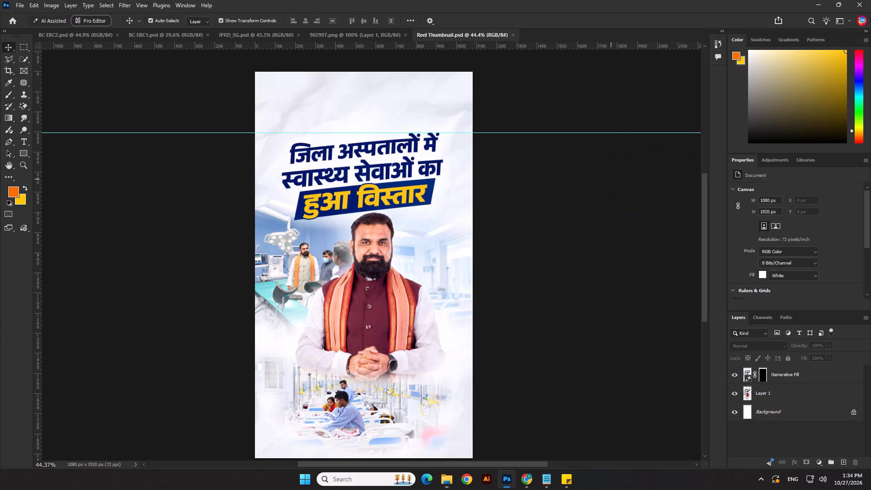
Deselect the Frame group in the Apda_SD.psd poster and close that document.
scroll(381, 205, "down", 3)
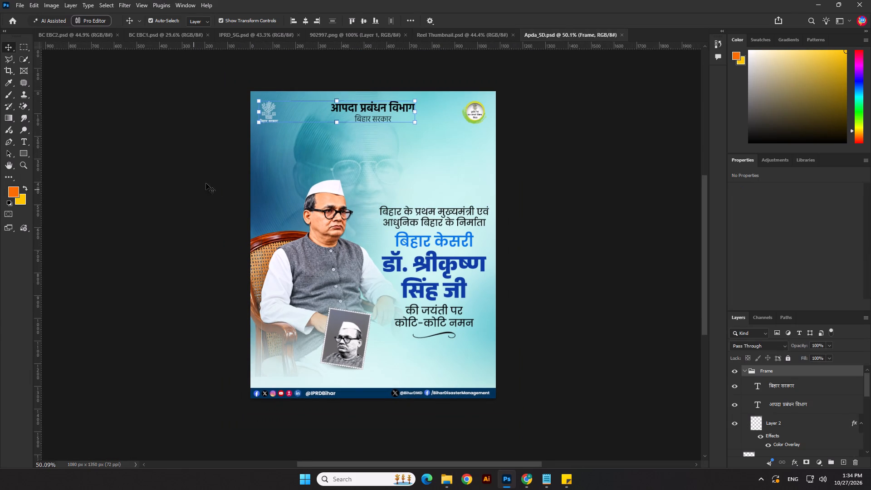
left_click_drag(213, 179, 223, 193)
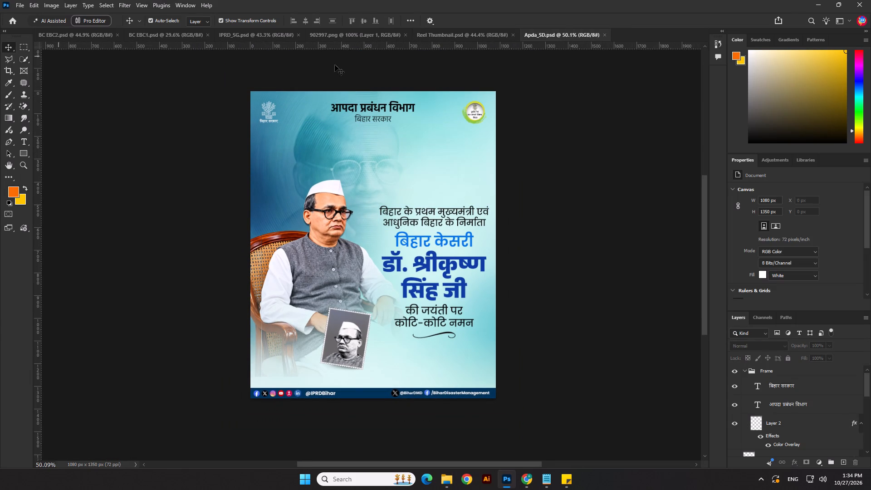
left_click(602, 35)
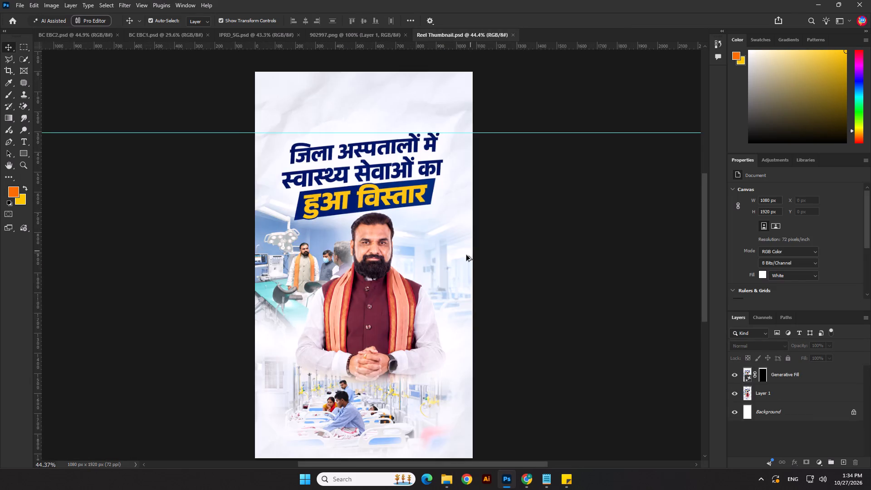
Switch to File Explorer, examine the AFRD folder's 14.10.26 subfolder in Rohit's Work, and return to Rohit's Work.
key("alt+Tab")
left_click(342, 326)
double_click(131, 94)
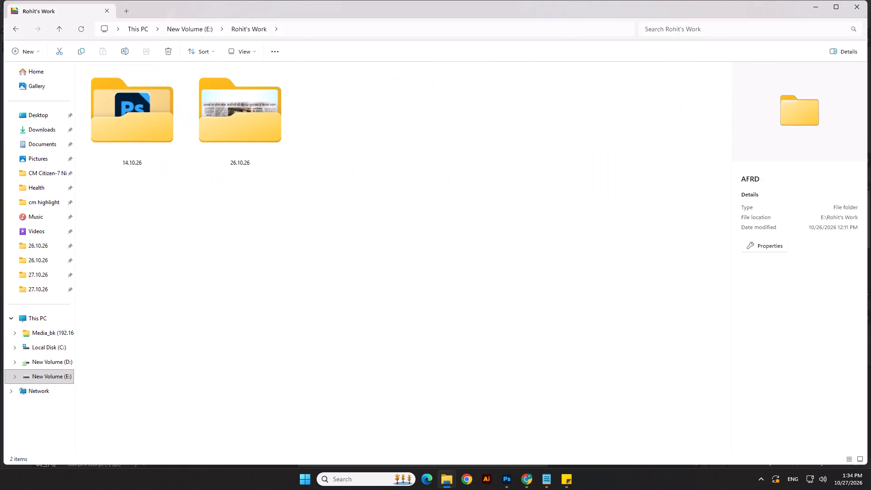
double_click(125, 123)
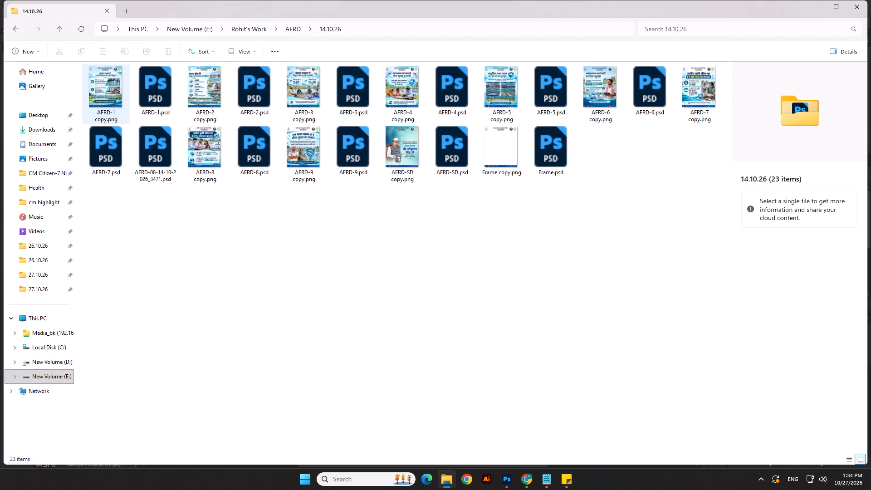
double_click(14, 27)
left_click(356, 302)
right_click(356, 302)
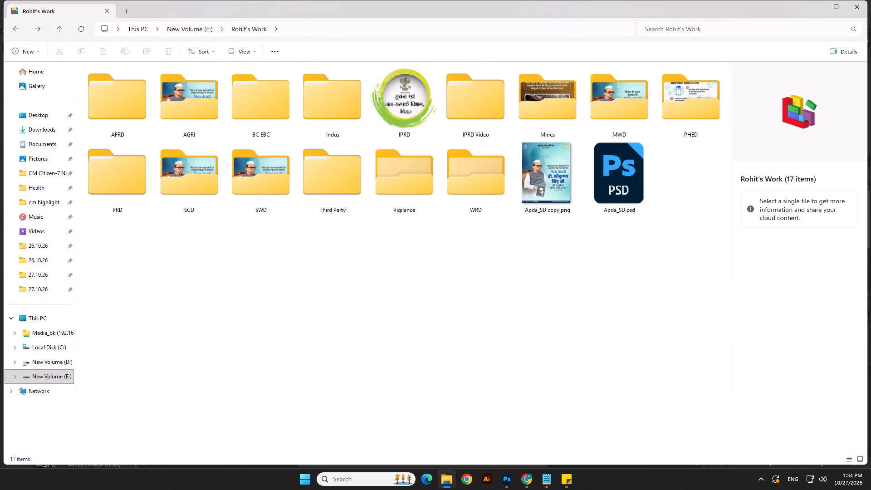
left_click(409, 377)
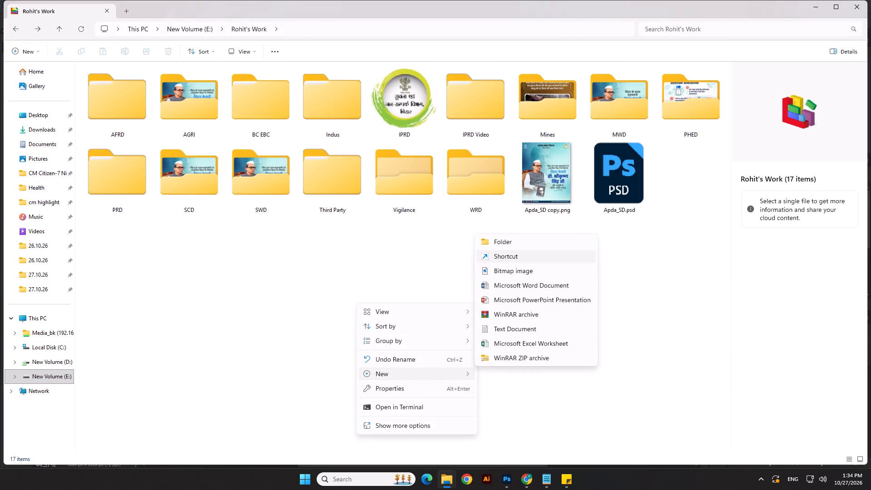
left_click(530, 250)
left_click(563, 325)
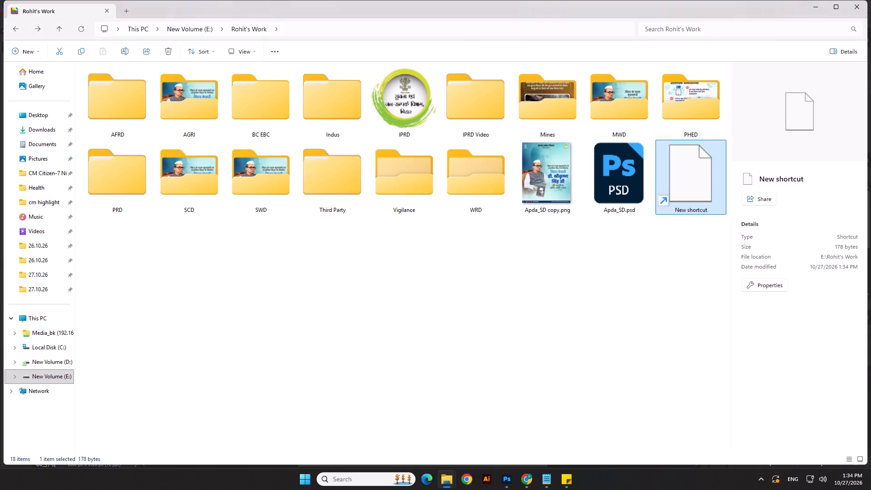
Create a new folder named APDA in Rohit's Work.
right_click(445, 367)
left_click(475, 306)
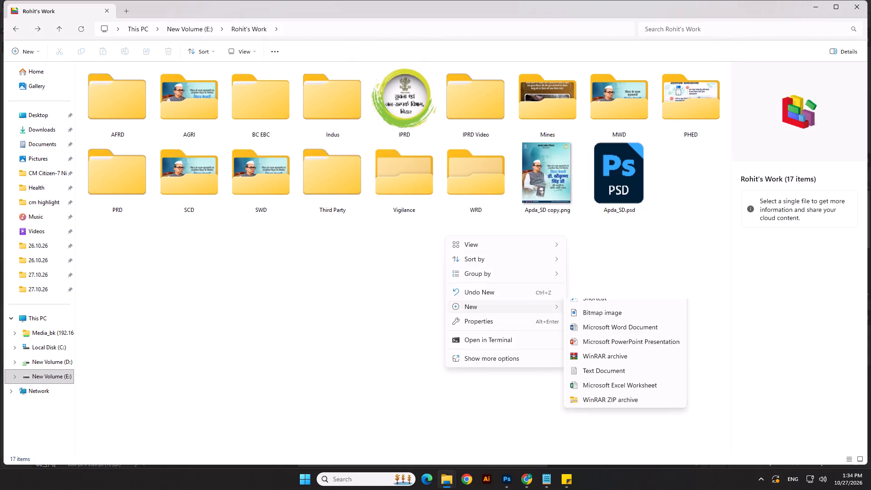
left_click(602, 305)
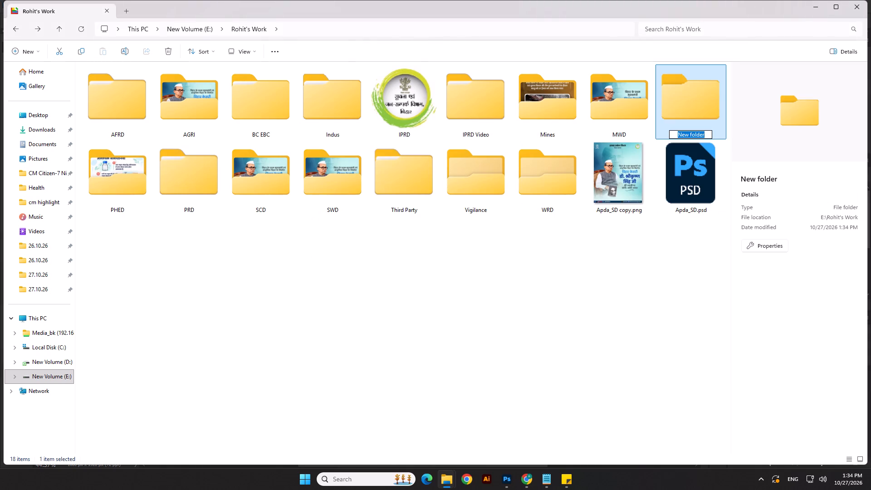
type("APDA")
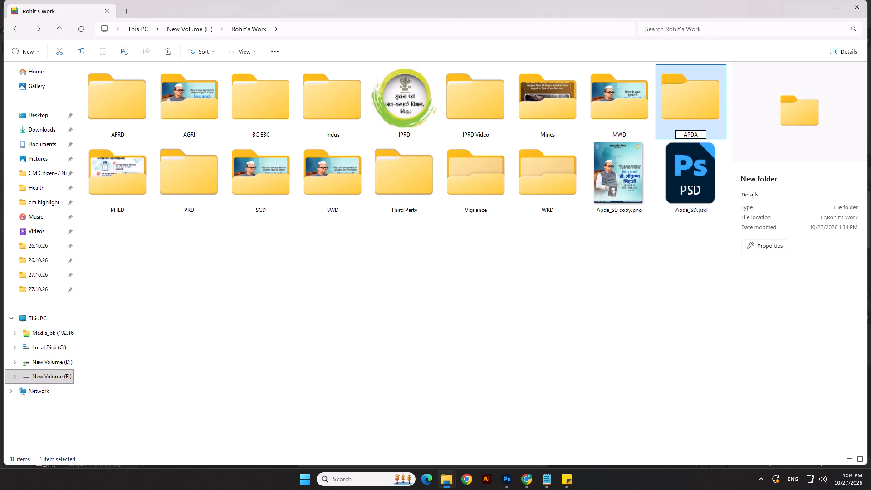
left_click(600, 329)
Move Apda_SD copy.png and Apda_SD.psd into the APDA folder.
left_click(643, 204)
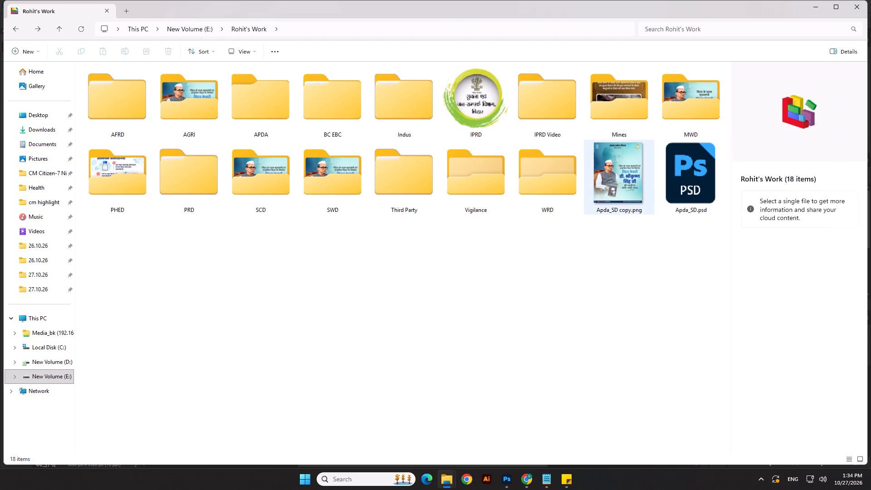
left_click(684, 200, "ctrl")
left_click_drag(691, 186, 394, 330)
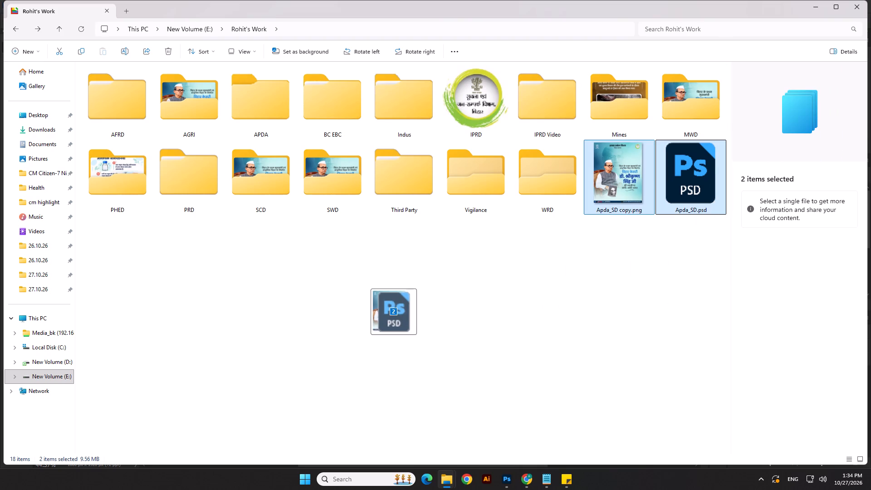
left_click_drag(394, 330, 271, 156)
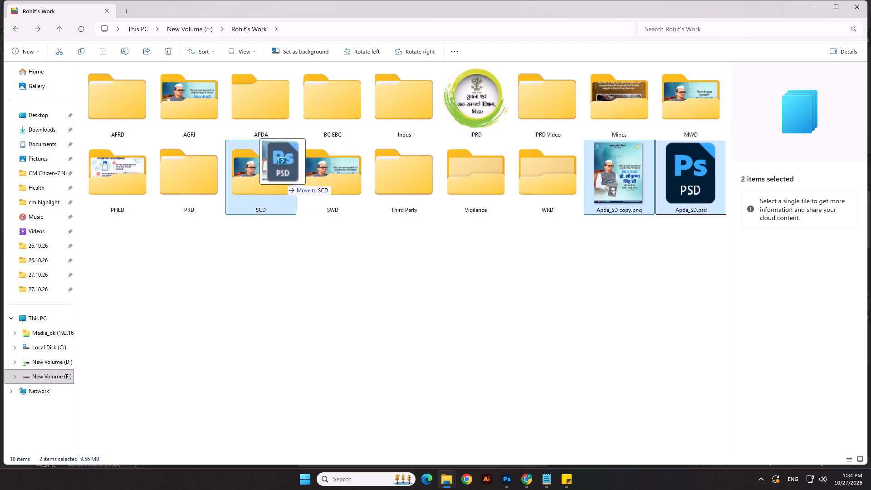
left_click_drag(271, 156, 264, 122)
left_click(266, 327)
Create a subfolder named 27.10.26 inside the APDA folder.
double_click(117, 115)
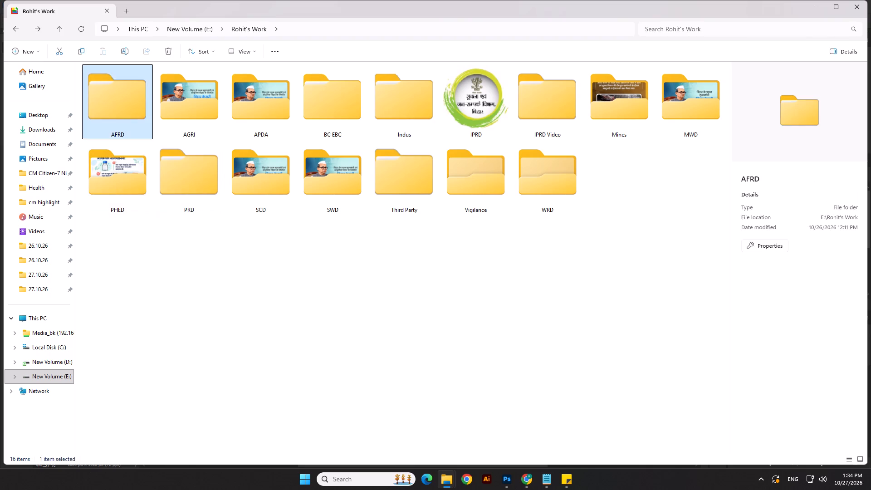
left_click(11, 32)
double_click(242, 108)
right_click(279, 239)
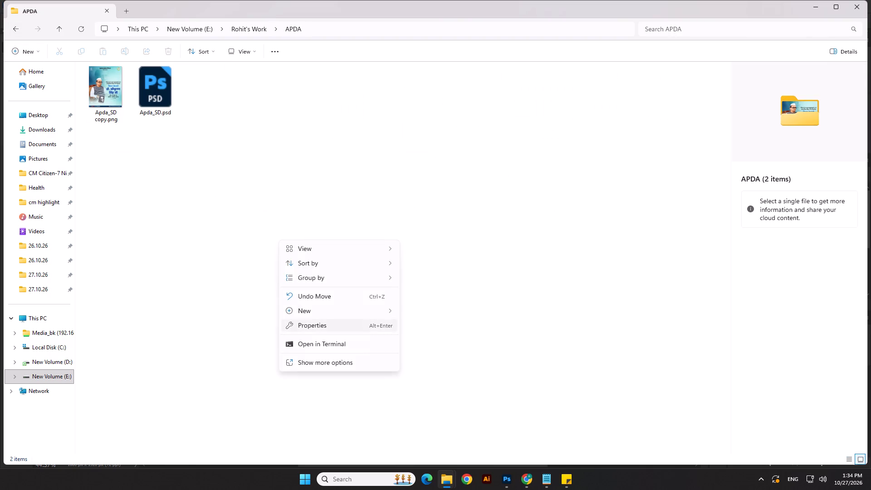
left_click(316, 309)
left_click(423, 314)
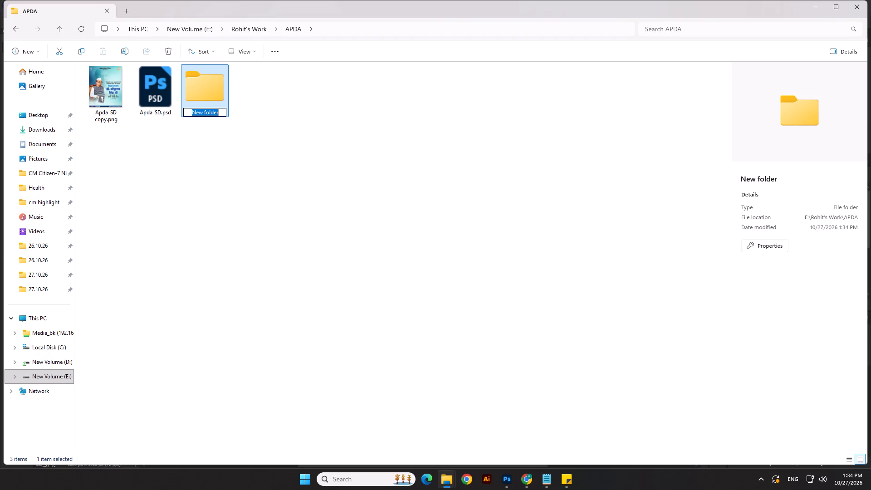
key("2")
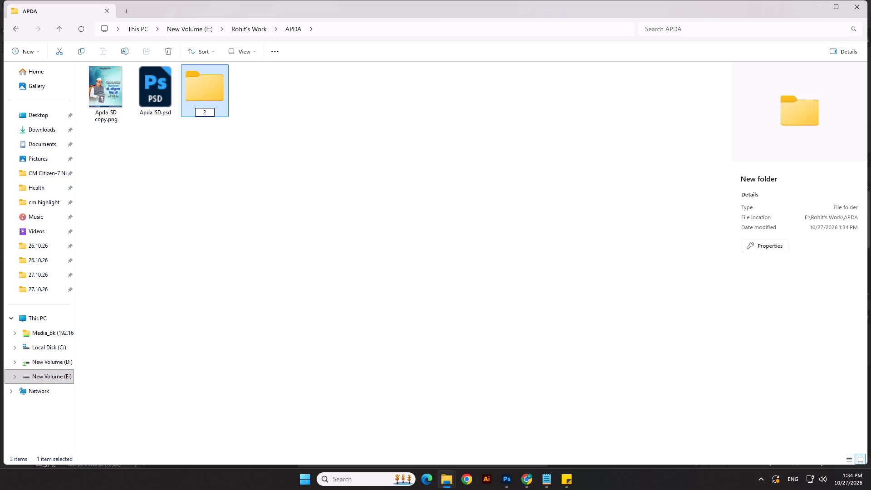
key("7")
type(".10.26")
key("Return")
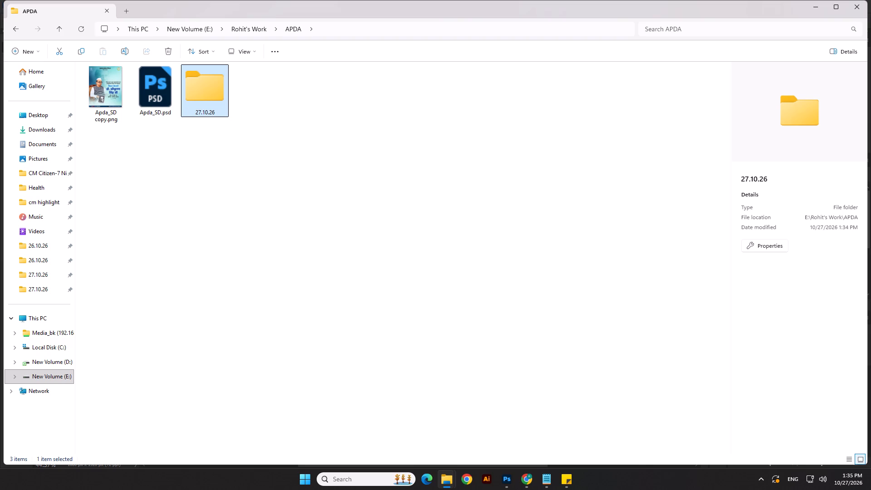
Switch to Notepad and review the Chhath safety advice text in the आपदा प्रबंधन विभाग note.
left_click(553, 477)
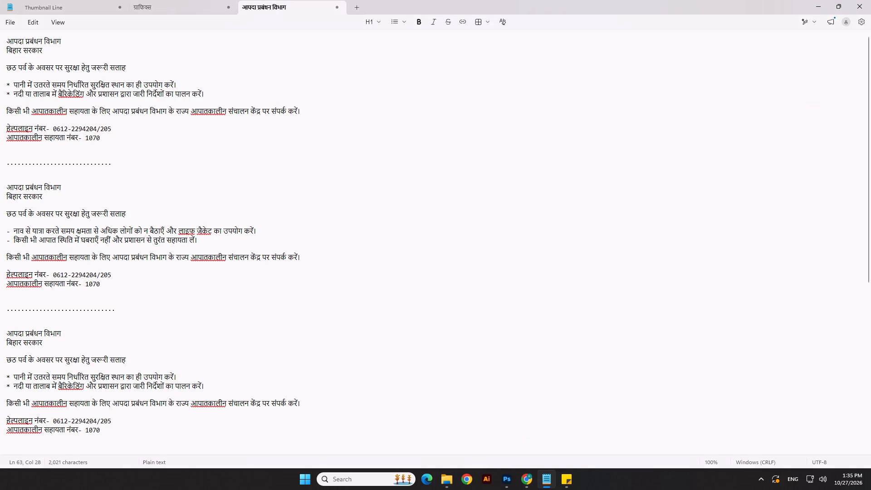
left_click(413, 365)
scroll(408, 376, "up", 3)
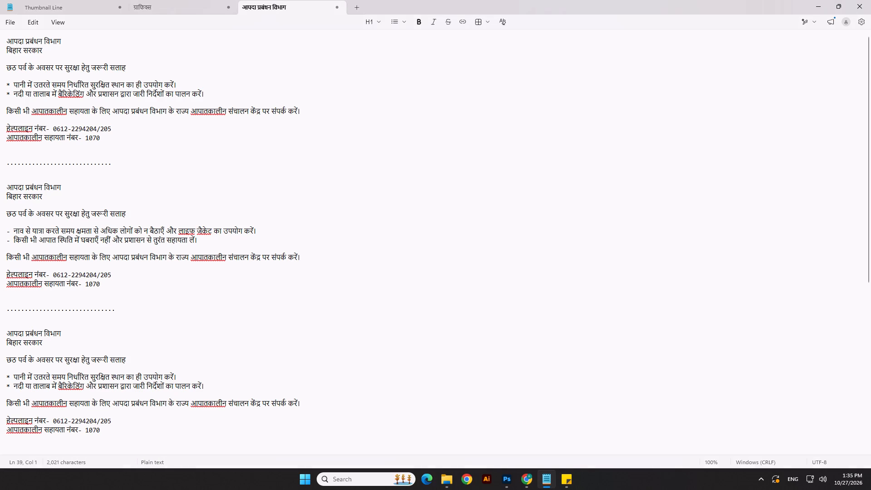
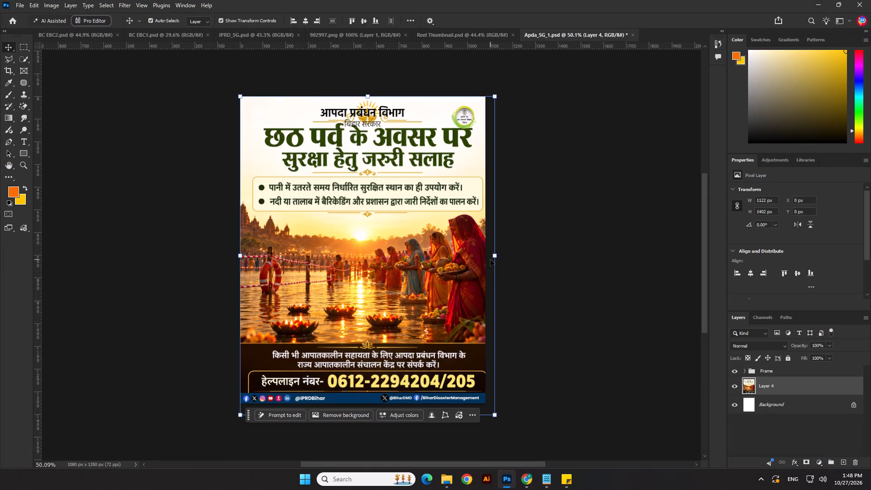
Scale the pasted graphic to about 924 × 1155 px and centre it horizontally between the department heading and the blue footer strip.
left_click_drag(494, 258, 464, 260)
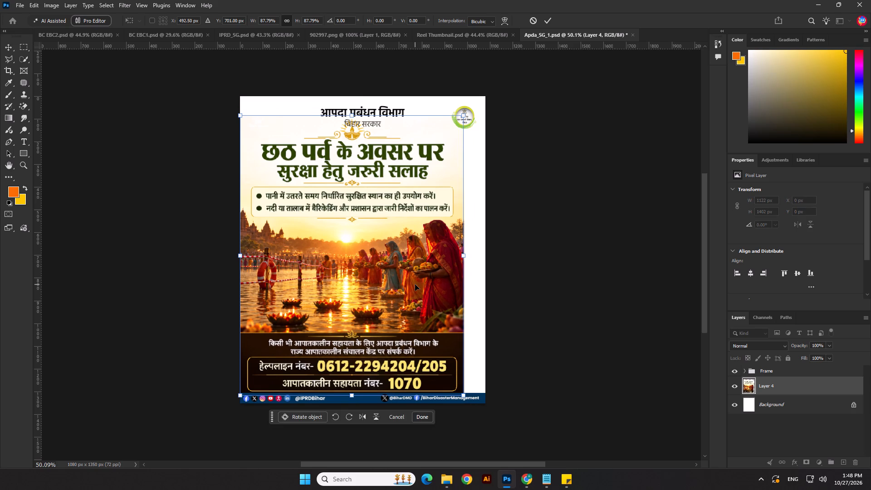
left_click_drag(415, 285, 426, 287)
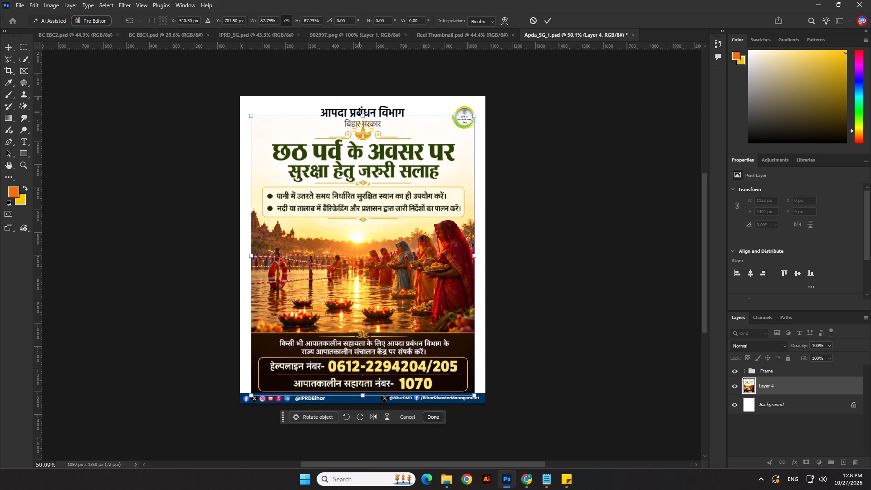
left_click_drag(359, 112, 359, 129)
key("shift+Up")
key("Return")
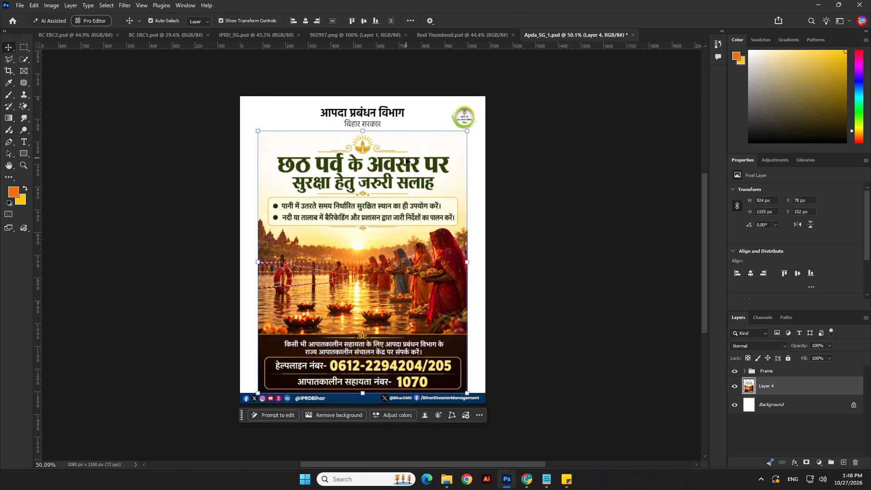
left_click(309, 19)
left_click(183, 234)
scroll(301, 255, "up", 3)
left_click(366, 284)
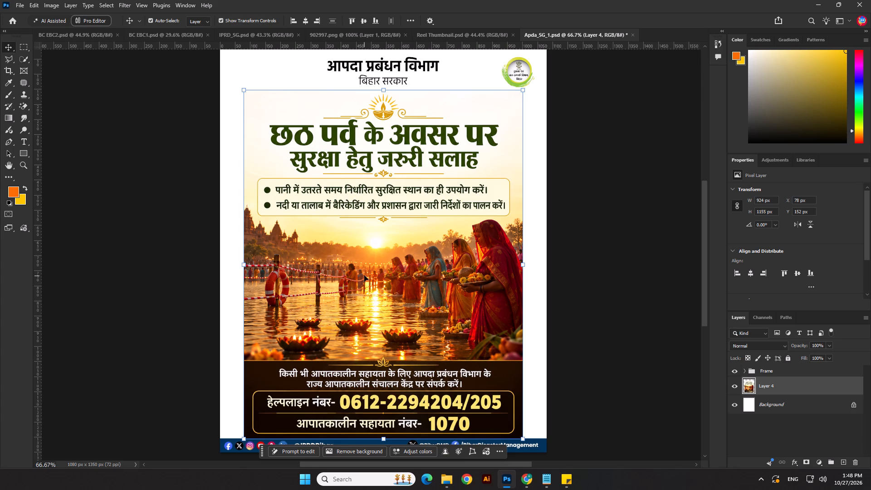
scroll(371, 259, "down", 2)
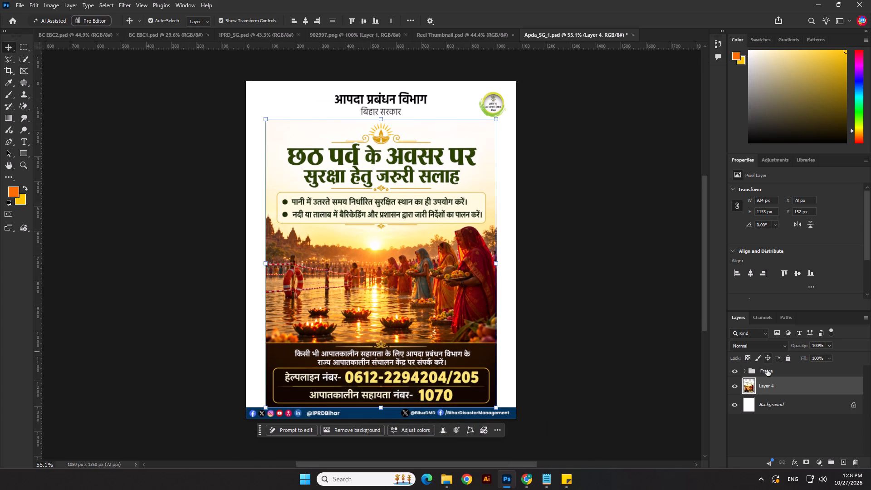
Load the outline of the pasted Chhath graphic's layer as a selection and contract it by 3 px.
left_click(749, 388, "shift")
left_click(751, 385, "ctrl")
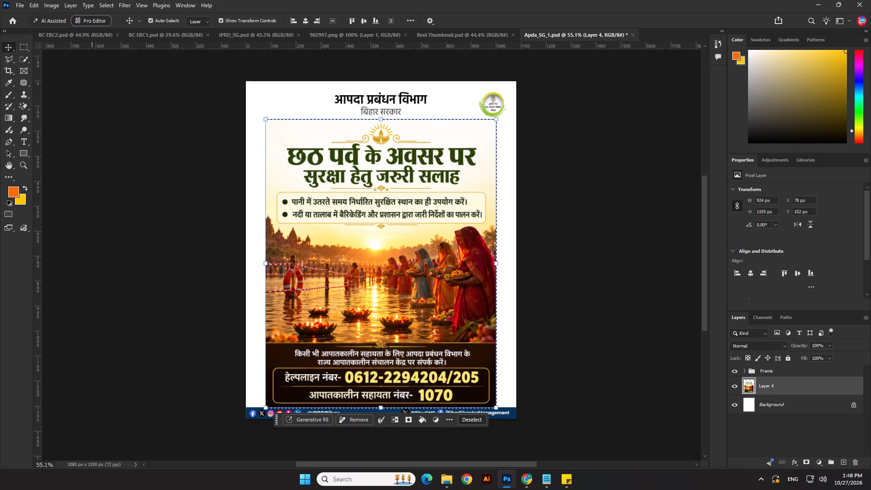
left_click(113, 1)
left_click(137, 146)
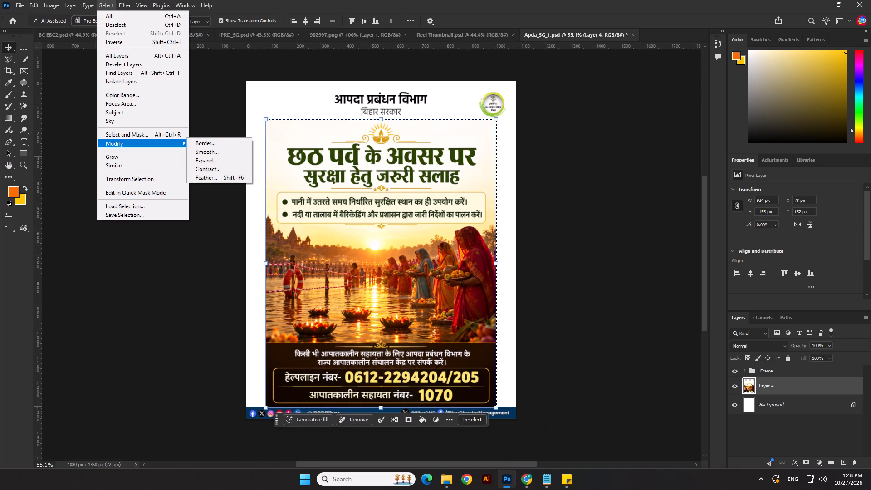
left_click(233, 166)
left_click(475, 232)
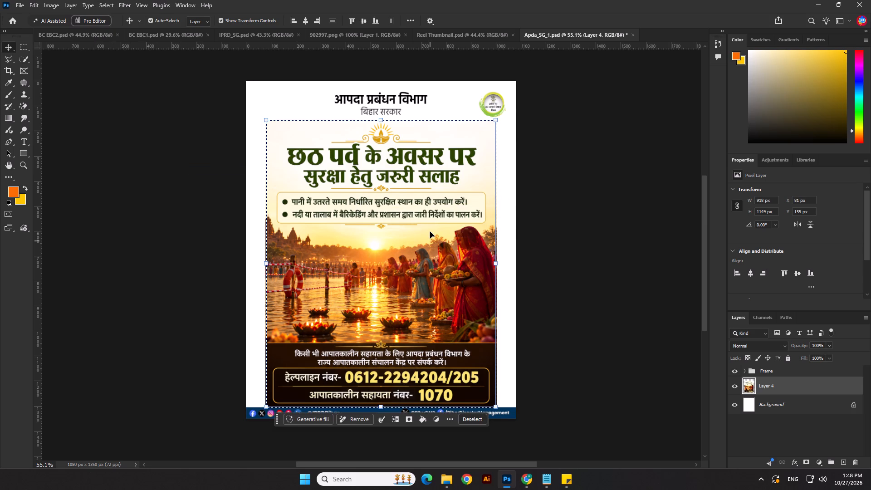
Invert the selection and run Generative Fill without a prompt to extend the artwork into the white margins around the graphic.
key("ctrl+shift+i")
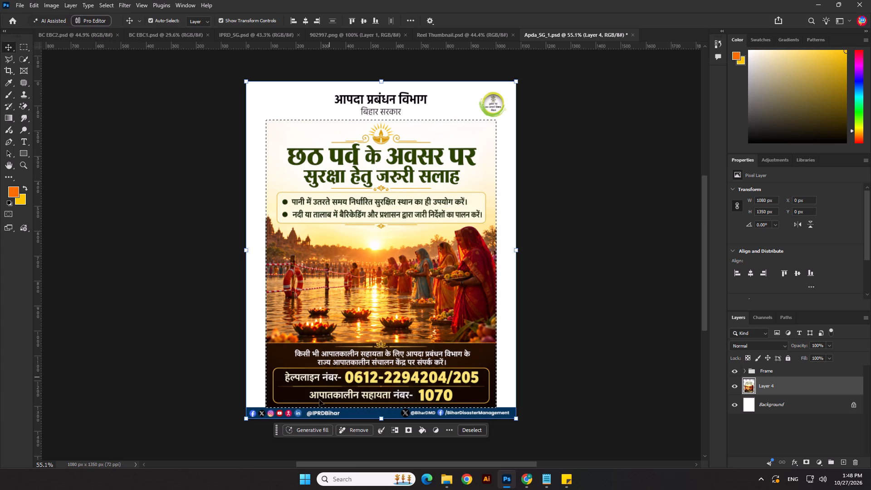
left_click(316, 431)
left_click(465, 446)
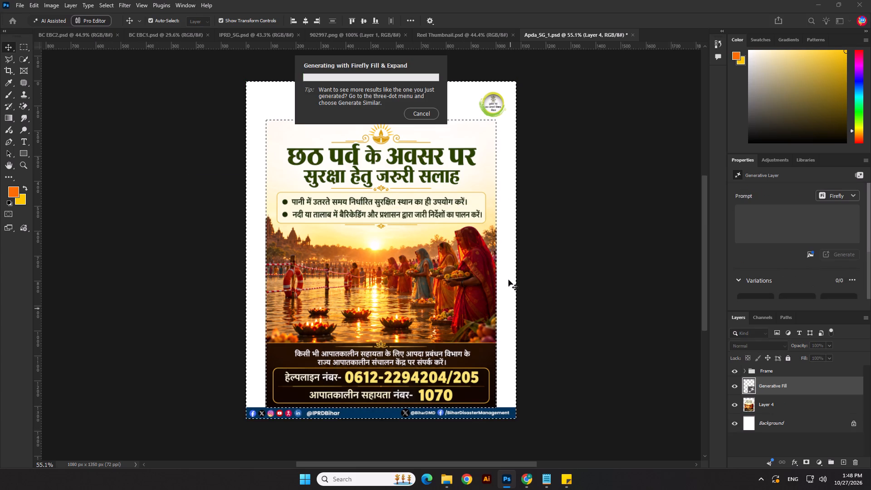
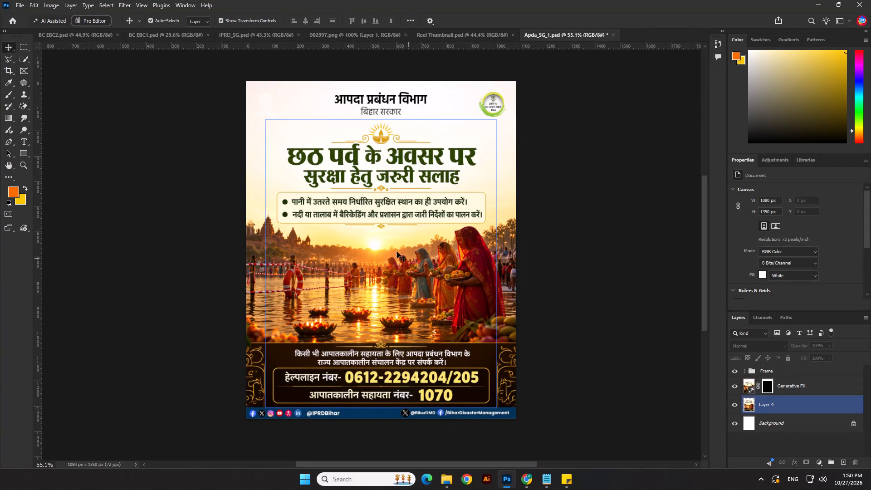
Hide the Color Overlay effect on Layer 2, the Bihar government emblem beside the department heading, and deselect the layer.
left_click(628, 274)
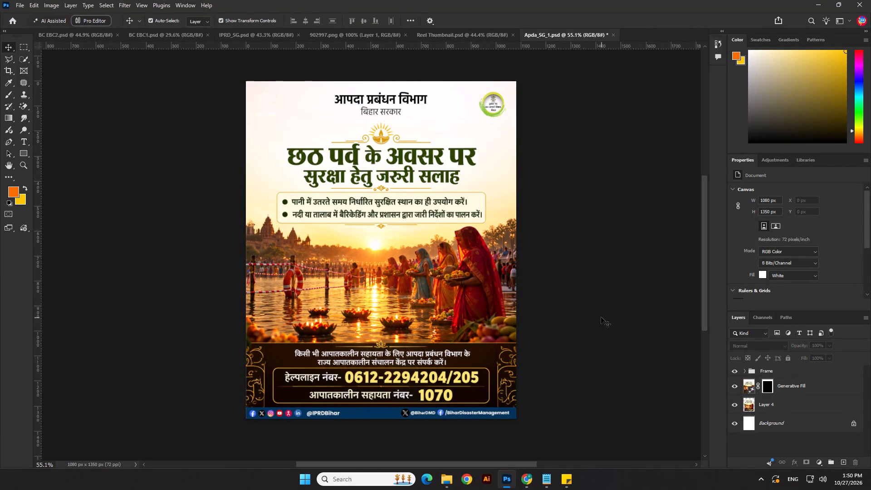
left_click(601, 317)
left_click(580, 216)
left_click(271, 102)
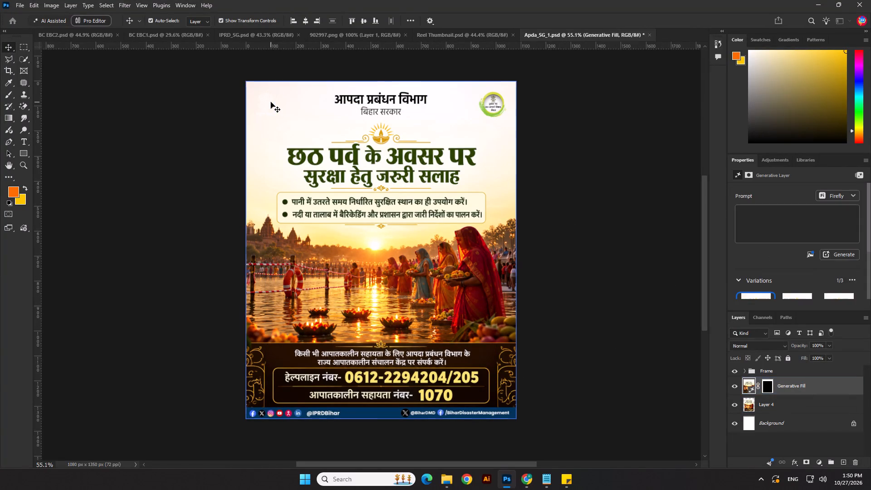
left_click(260, 105)
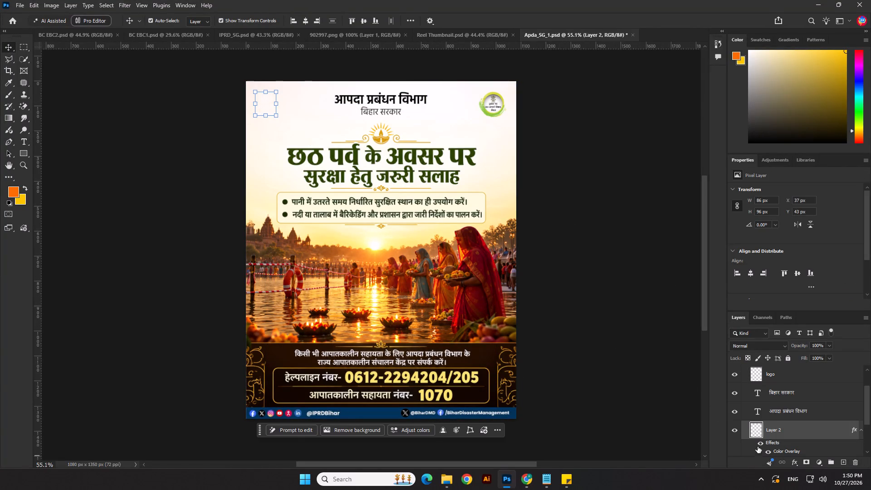
left_click(759, 446)
left_click(627, 304)
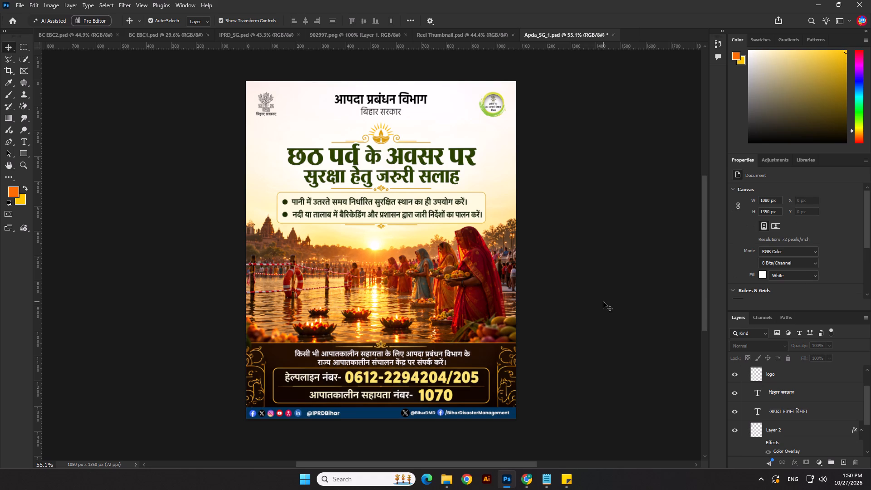
left_click(603, 302)
Draw a rectangular selection of about 813 × 107 px around the two bullet lines inside the cream box.
scroll(355, 184, "up", 8)
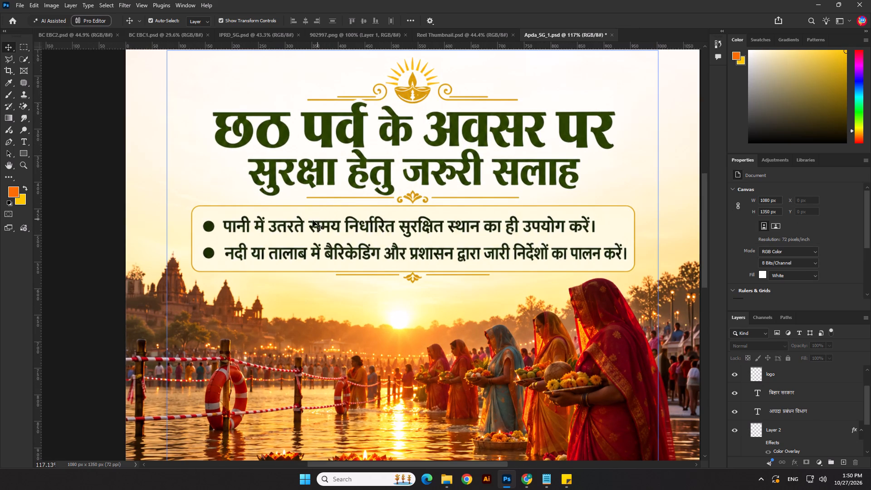
scroll(238, 225, "up", 2)
scroll(206, 235, "down", 3)
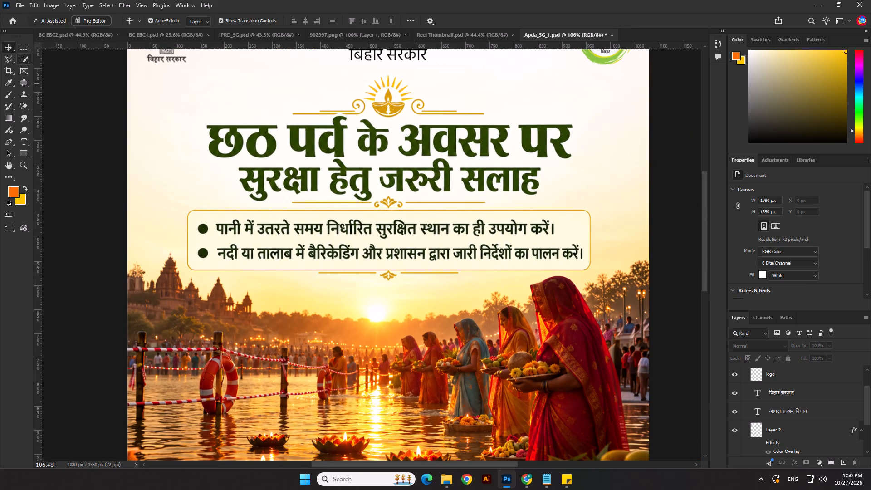
left_click(25, 48)
scroll(149, 238, "up", 2)
left_click_drag(201, 210, 237, 279)
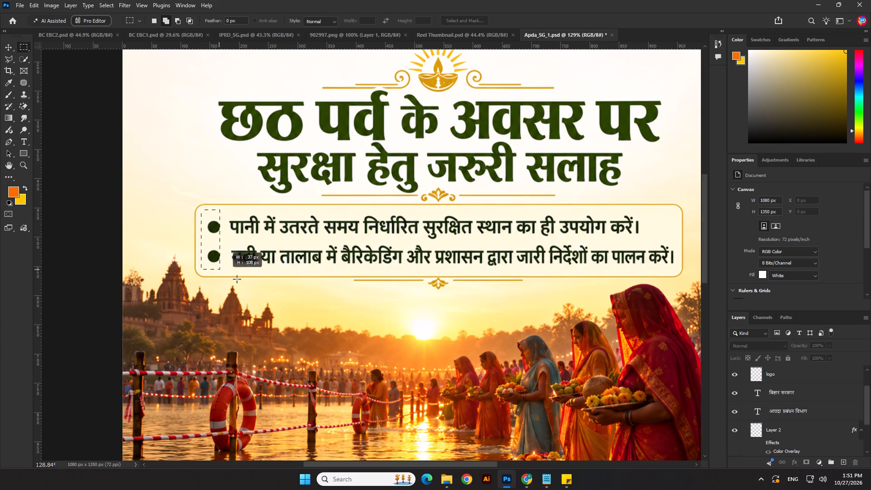
left_click_drag(237, 279, 650, 276)
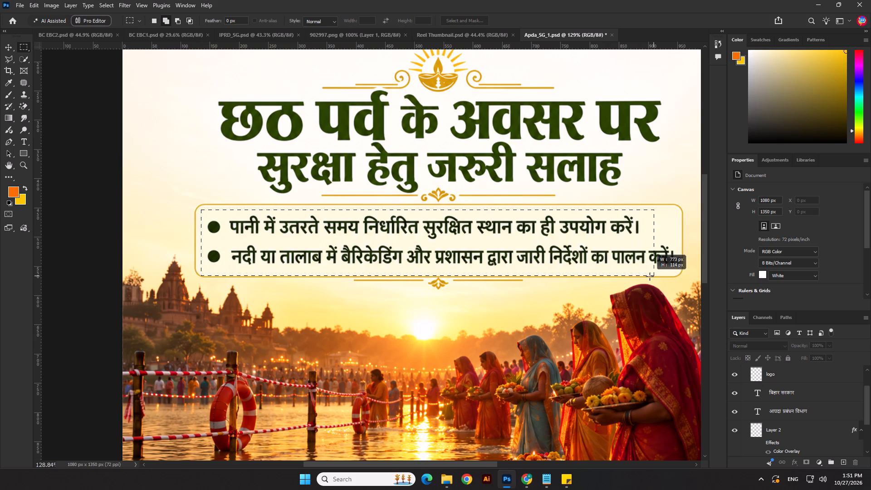
left_click_drag(650, 276, 675, 272)
Add a new empty layer directly above the Generative Fill layer.
scroll(791, 420, "down", 6)
scroll(785, 415, "up", 1)
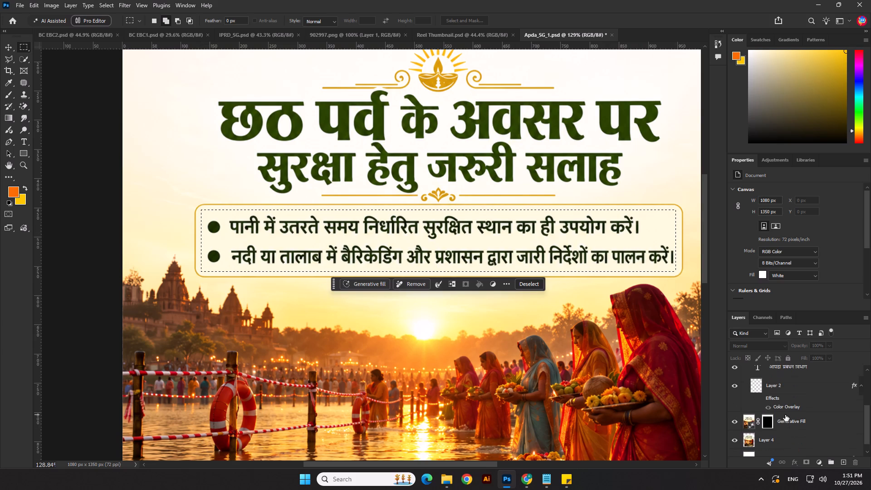
left_click(788, 423)
left_click(844, 461)
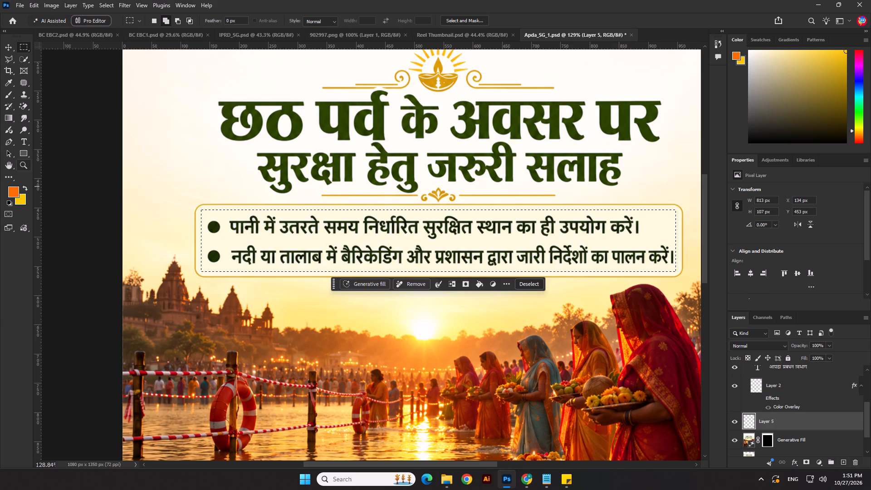
Examine the whole poster, especially the extended edges around the dark helpline band and its side ornaments.
scroll(235, 258, "down", 11)
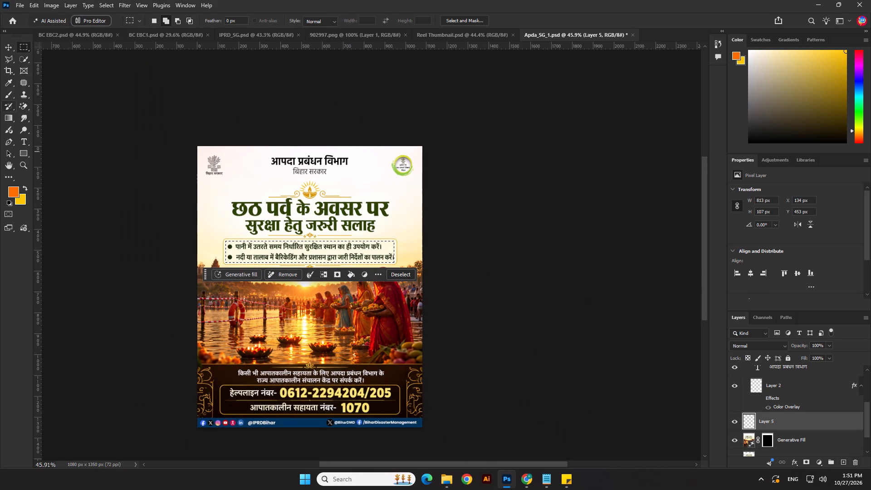
scroll(217, 371, "up", 6)
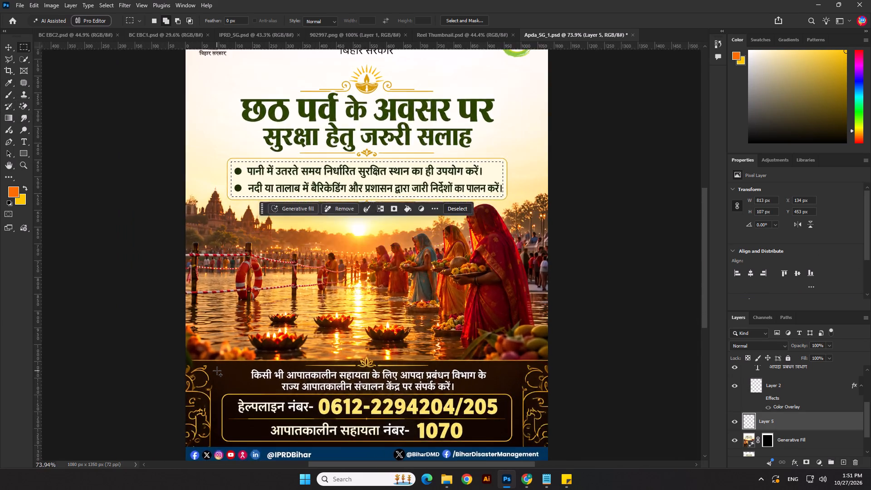
scroll(217, 371, "up", 5)
scroll(217, 371, "down", 4)
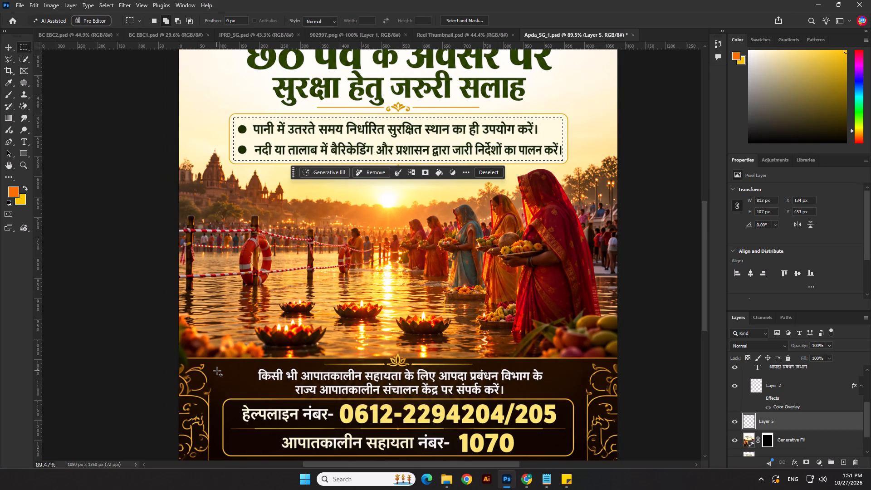
scroll(217, 371, "down", 2)
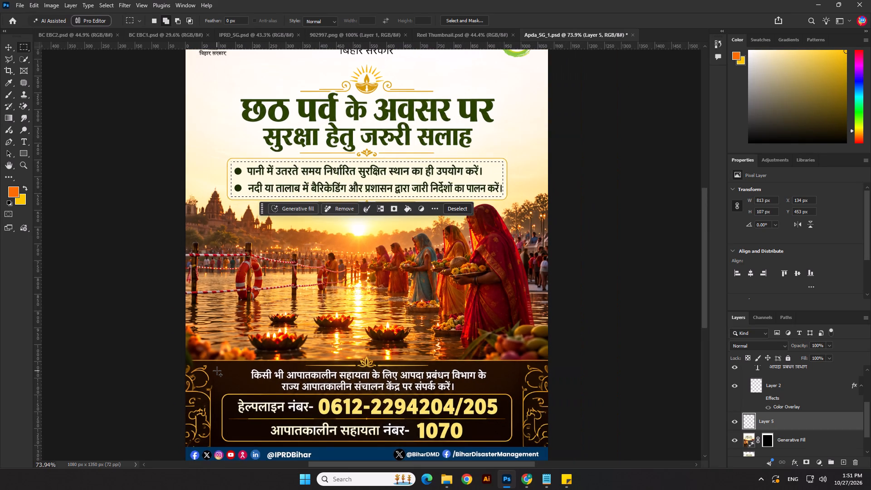
scroll(217, 371, "up", 7)
scroll(214, 361, "down", 10)
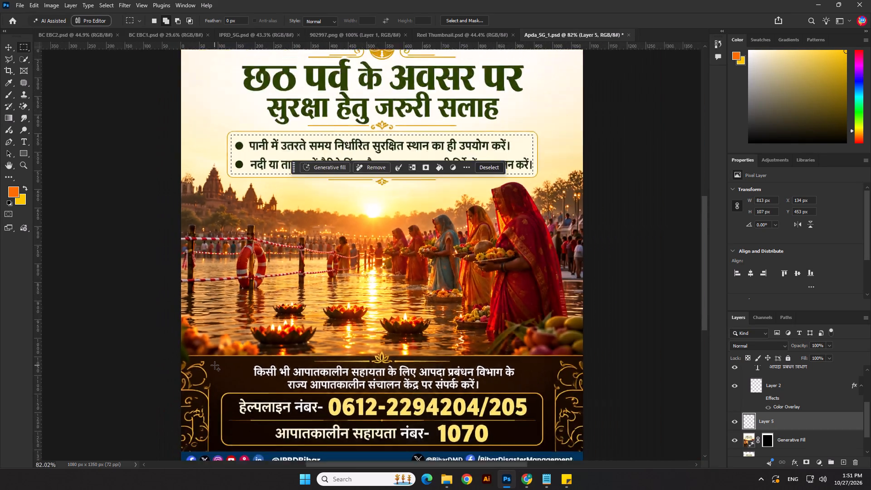
scroll(251, 230, "up", 7)
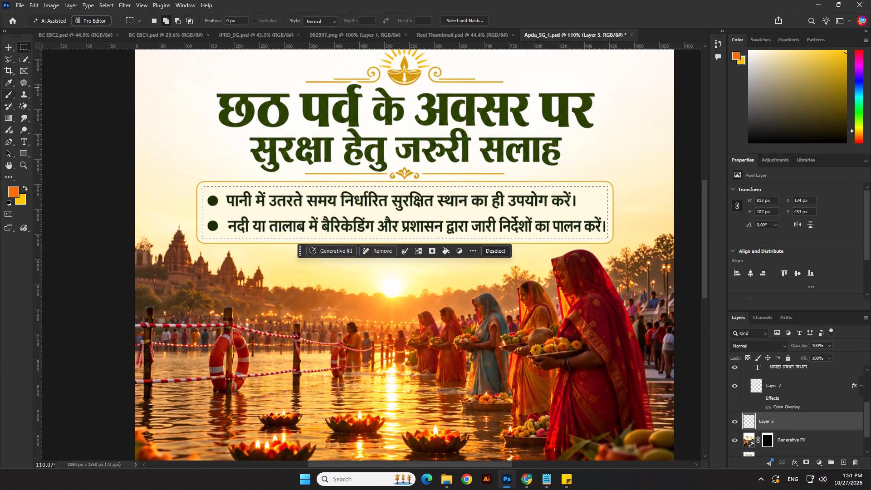
Sample the box's cream colour, brush over both bullet lines inside the selection on the new layer, and deselect.
left_click(6, 83)
scroll(171, 165, "up", 5)
left_click(235, 201)
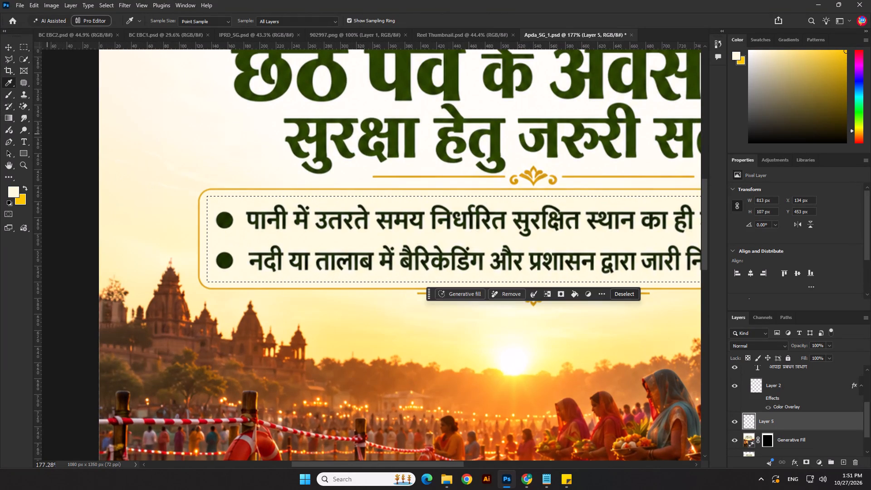
left_click(5, 97)
scroll(97, 168, "down", 9)
left_click_drag(239, 225, 600, 239)
left_click_drag(600, 240, 204, 278)
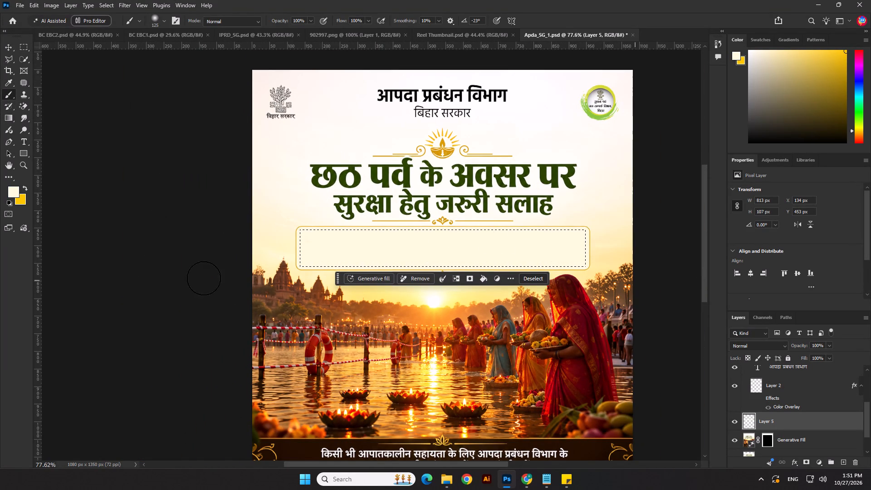
left_click_drag(204, 278, 159, 290)
left_click(24, 49)
left_click(202, 173)
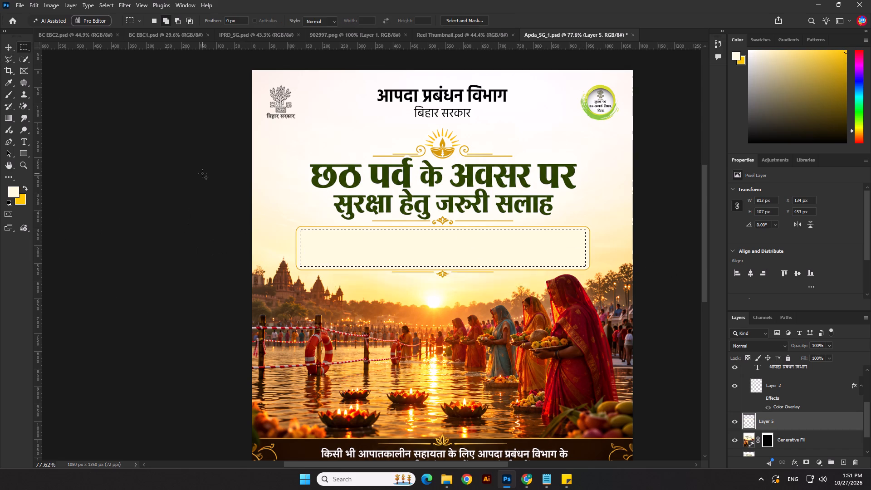
right_click(275, 184)
left_click(292, 190)
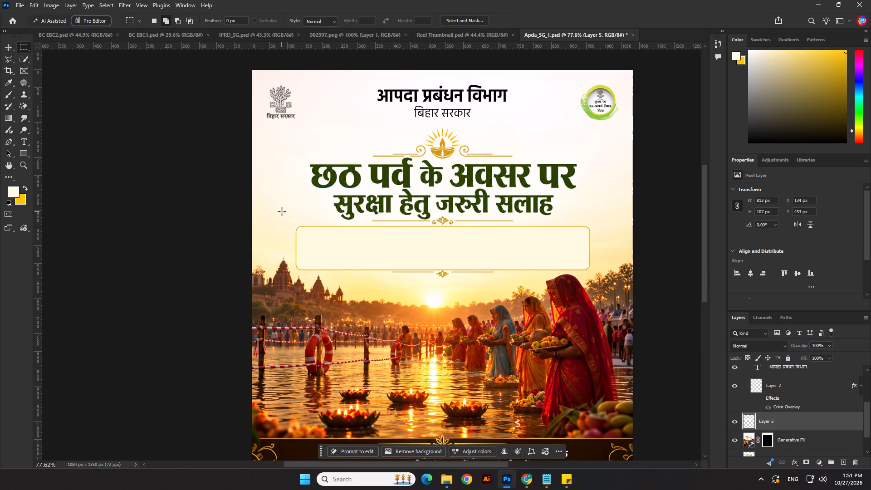
Draw a rectangular selection of about 89 × 306 px over the golden ornament at the helpline band's left end, down to the canvas bottom.
scroll(282, 211, "down", 5)
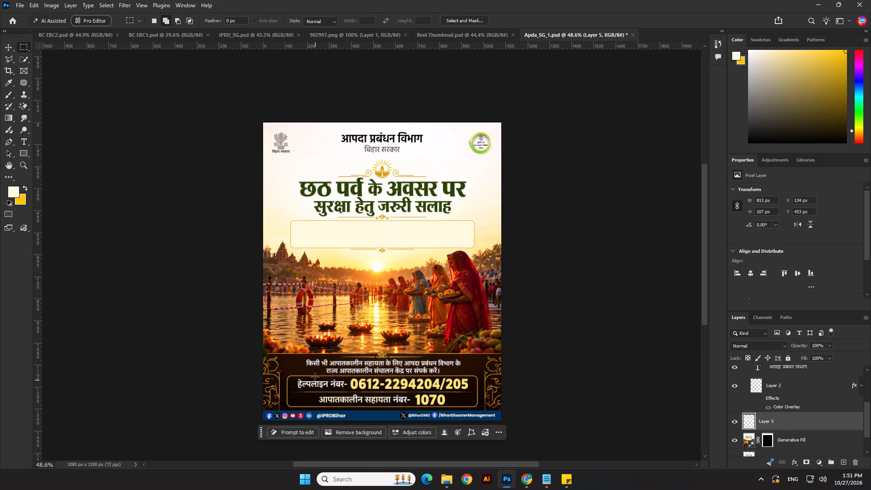
scroll(295, 258, "down", 3)
scroll(294, 355, "up", 12)
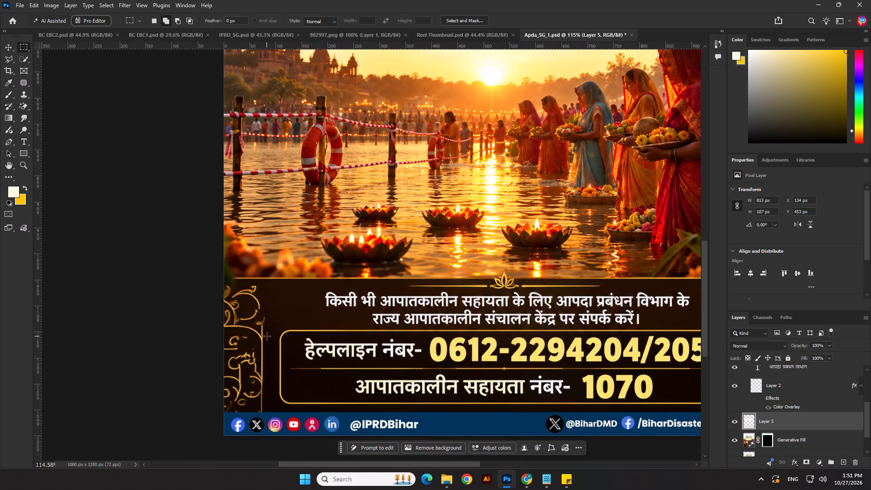
scroll(258, 330, "up", 1)
scroll(258, 330, "down", 2)
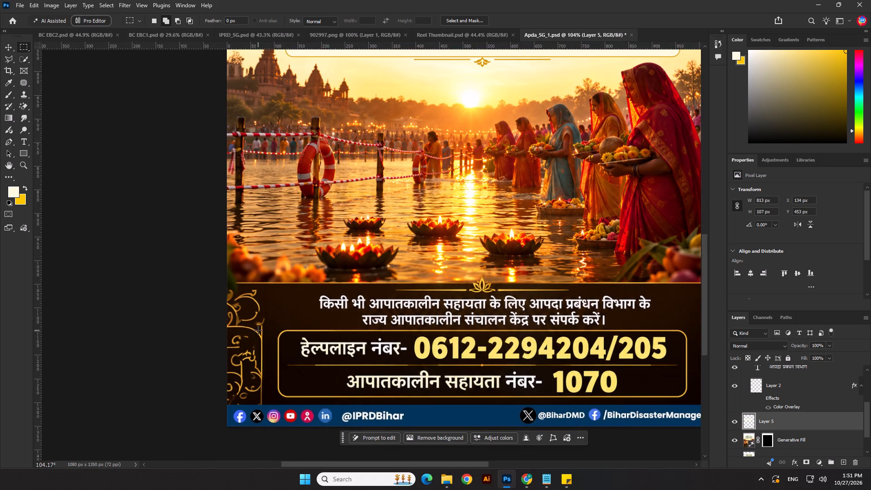
scroll(276, 337, "up", 3)
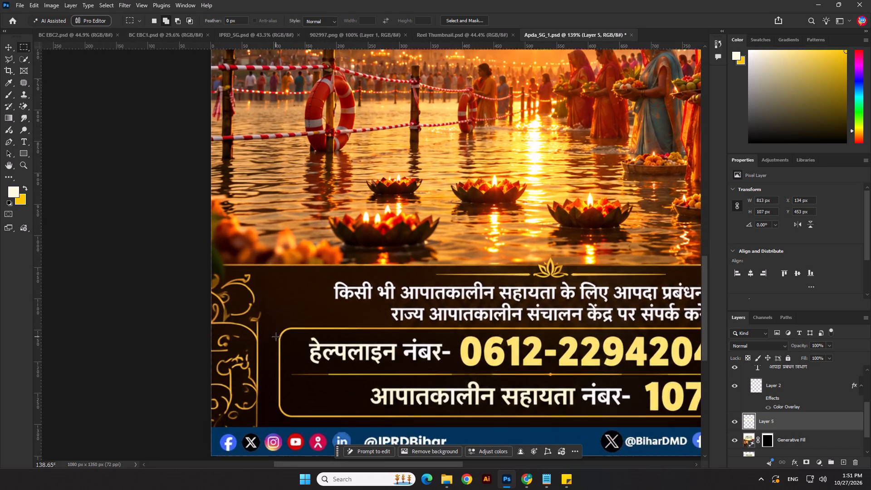
scroll(270, 318, "up", 1)
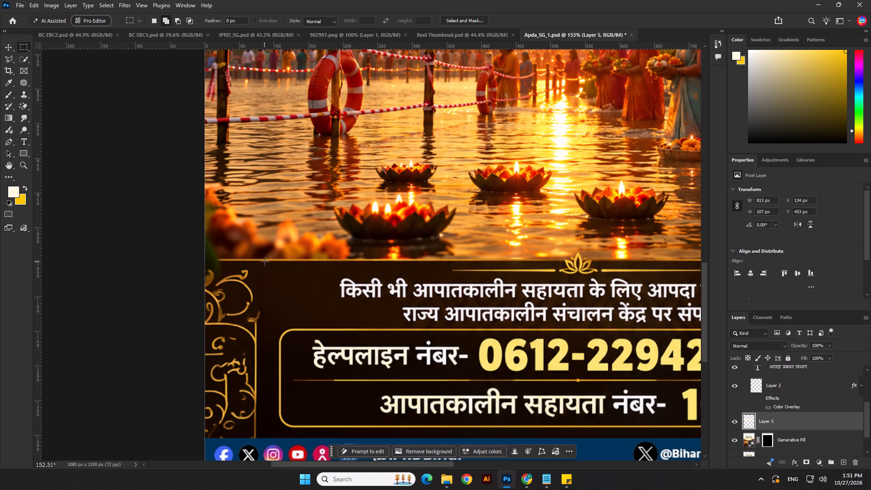
left_click_drag(266, 259, 198, 449)
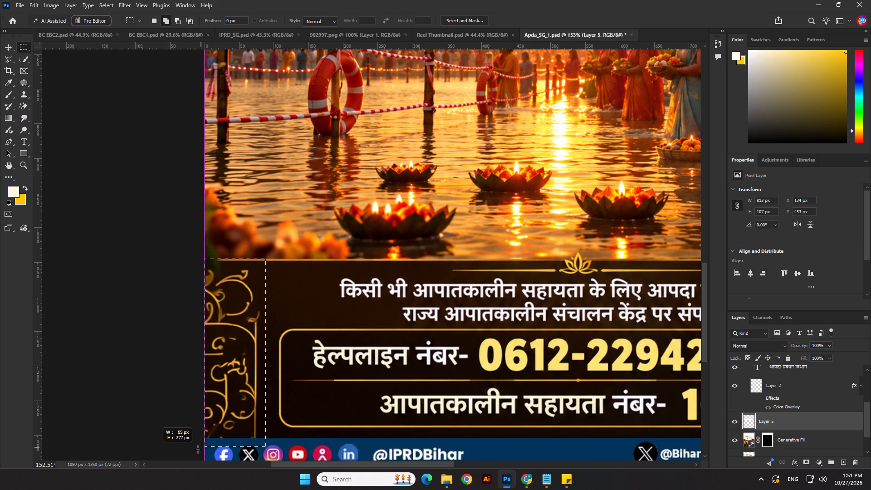
left_click_drag(198, 449, 188, 454)
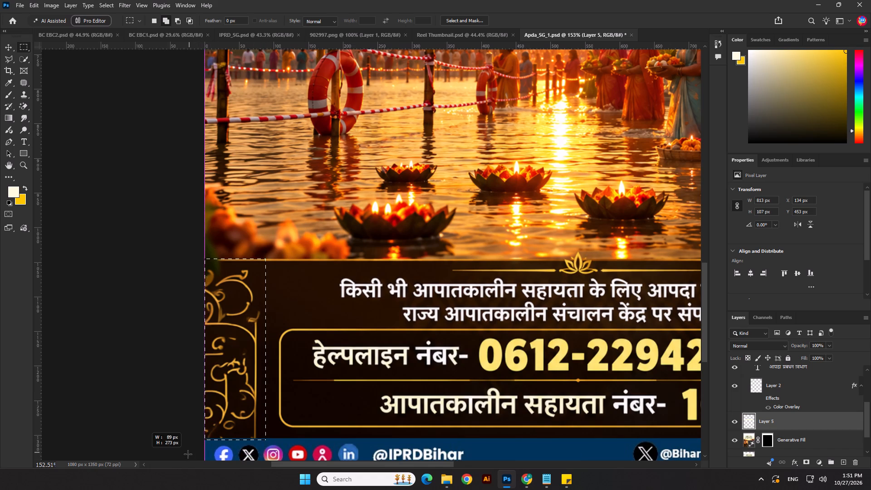
left_click_drag(188, 454, 187, 461)
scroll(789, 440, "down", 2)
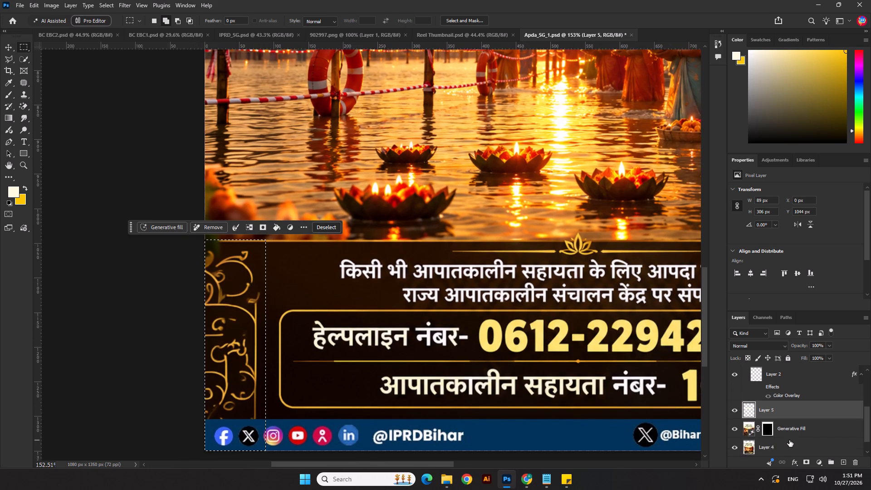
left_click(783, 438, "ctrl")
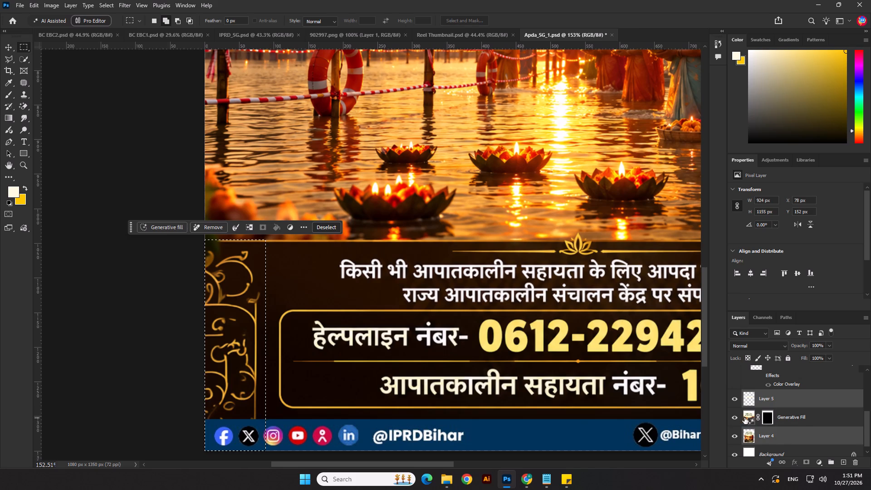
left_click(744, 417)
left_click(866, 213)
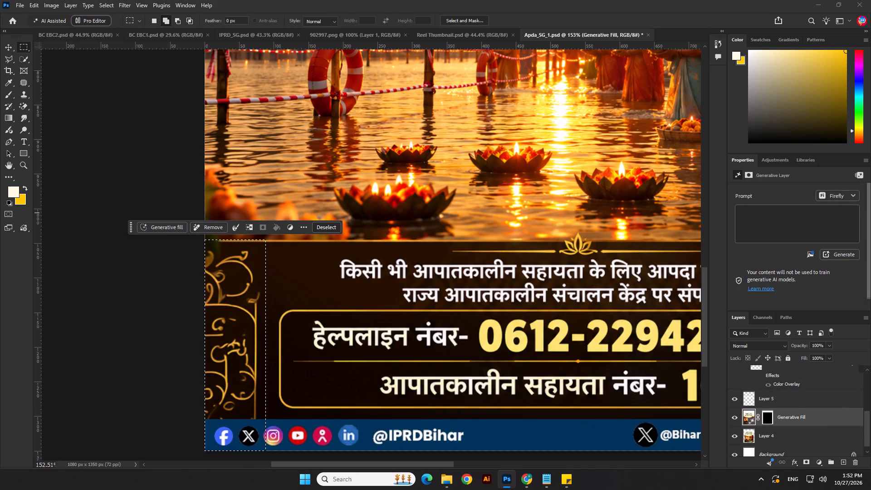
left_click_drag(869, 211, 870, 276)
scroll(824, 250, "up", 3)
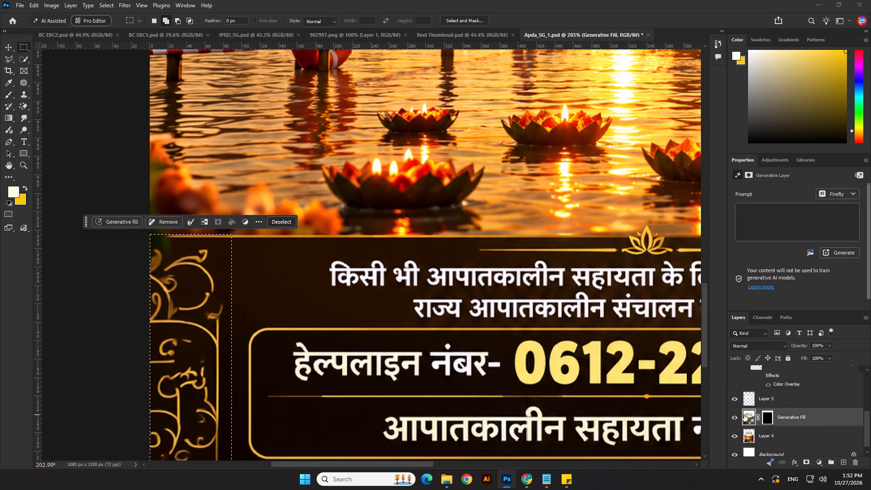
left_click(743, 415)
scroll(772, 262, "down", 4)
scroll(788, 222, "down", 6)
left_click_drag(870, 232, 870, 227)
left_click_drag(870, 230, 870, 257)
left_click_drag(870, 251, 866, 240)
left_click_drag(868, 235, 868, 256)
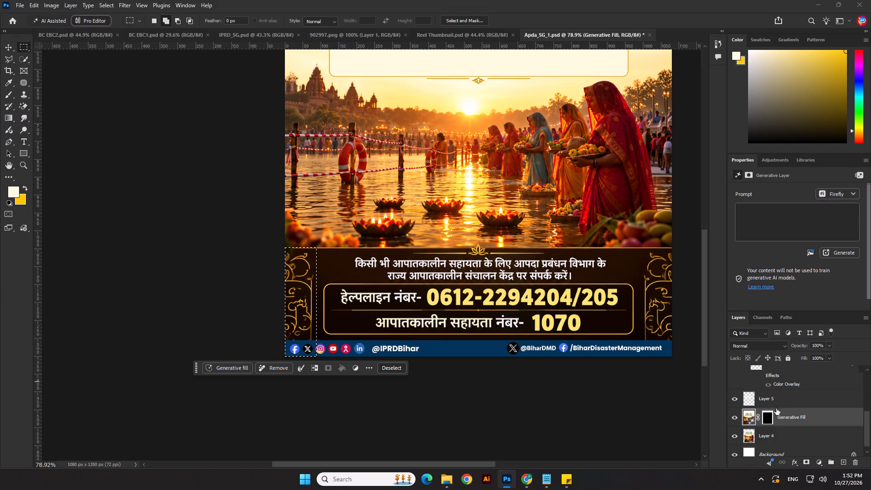
Merge the Generative Fill layer with Layer 4 into a single layer.
left_click(757, 439)
left_click(747, 418)
scroll(794, 250, "down", 7)
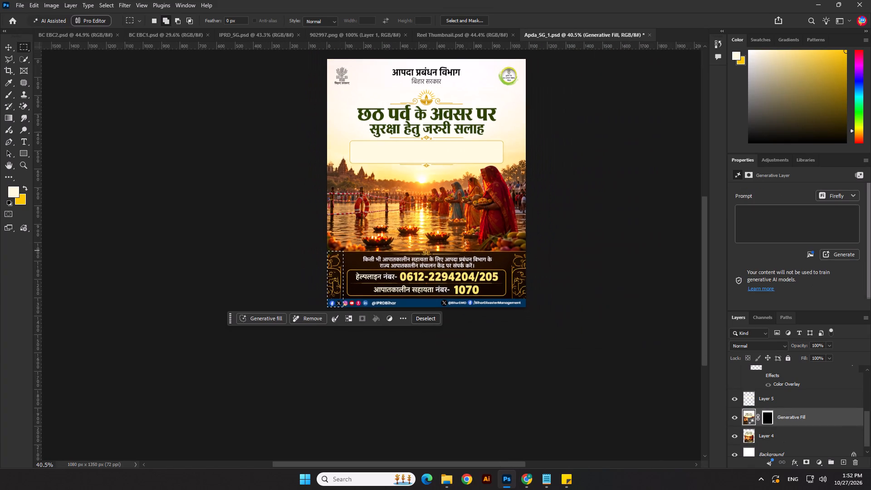
scroll(272, 240, "up", 7)
left_click(8, 50)
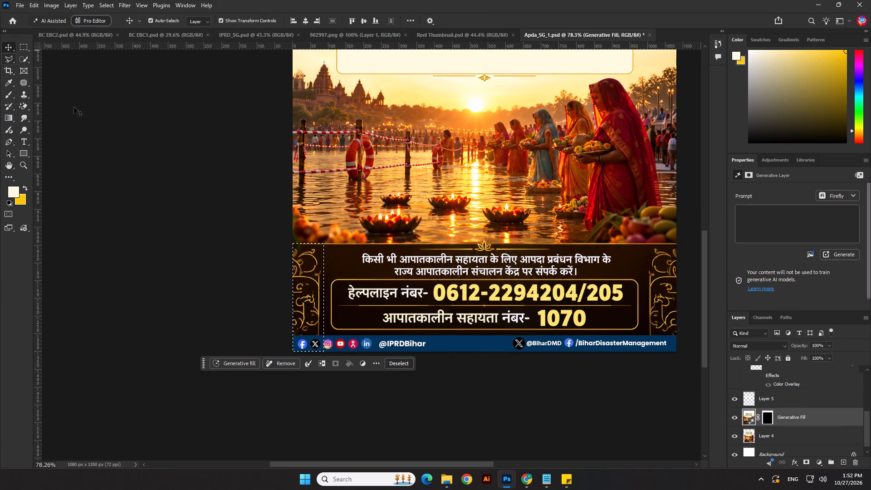
left_click(765, 435, "ctrl")
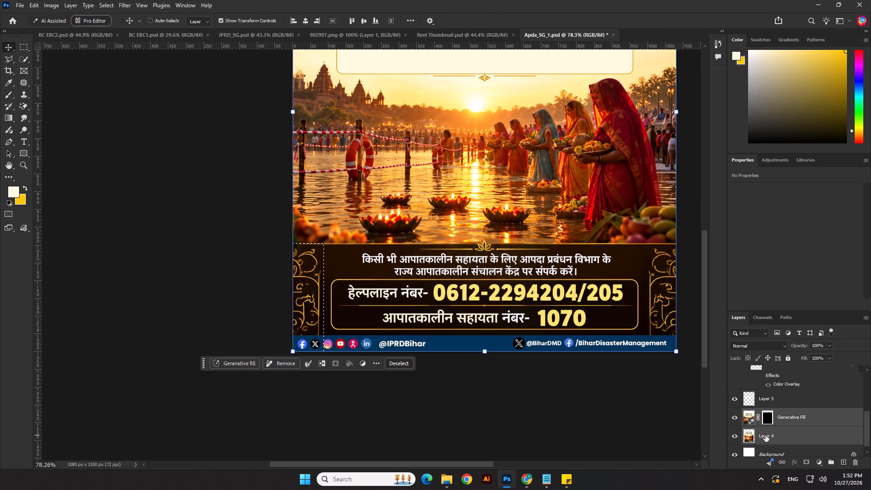
key("ctrl+e")
Stretch the selected left end of the helpline band outward past the canvas edge to about 1123 px wide, and deselect.
left_click_drag(295, 295, 273, 297)
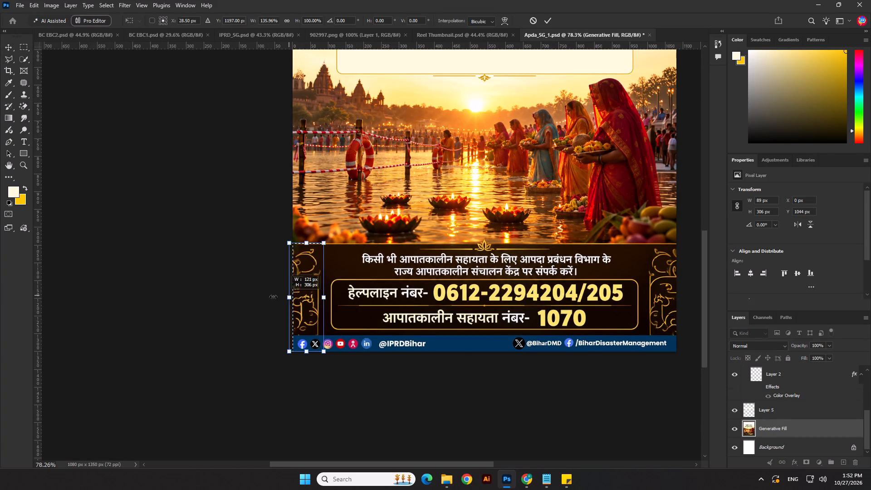
left_click_drag(273, 297, 108, 301)
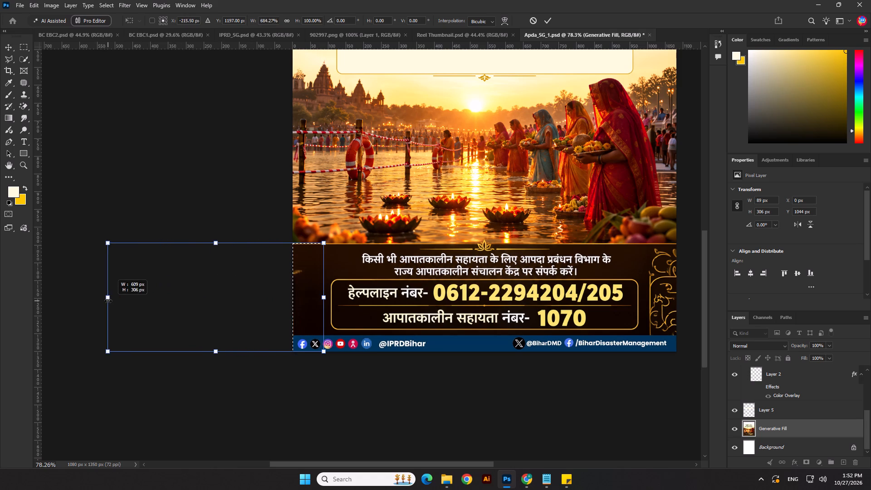
left_click_drag(108, 301, 39, 303)
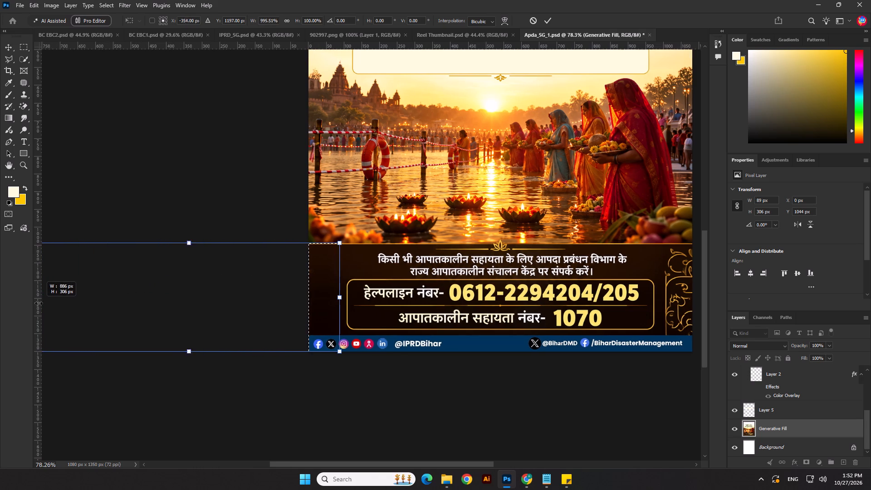
left_click_drag(39, 303, 150, 313)
left_click(317, 144)
scroll(262, 242, "down", 5)
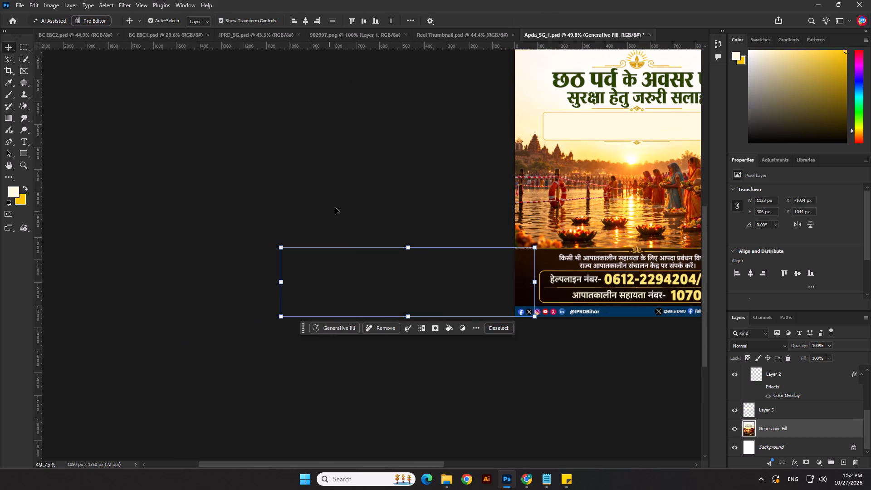
right_click(335, 208)
left_click(21, 47)
left_click(256, 145)
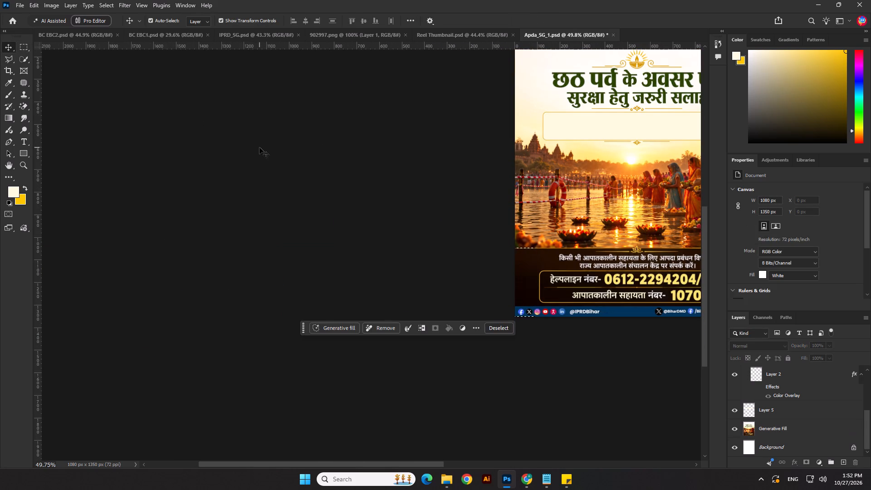
right_click(259, 147)
left_click(219, 246)
left_click(19, 44)
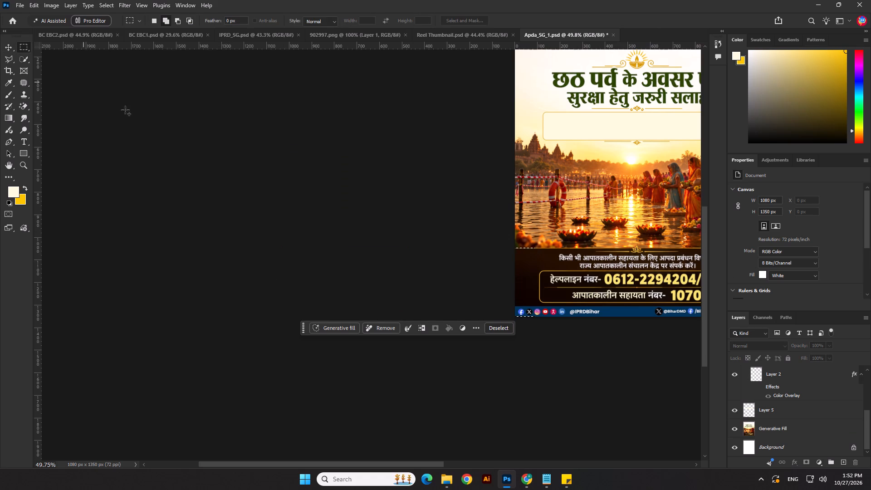
left_click(172, 157)
scroll(172, 167, "down", 4)
scroll(631, 252, "up", 9)
right_click(423, 218)
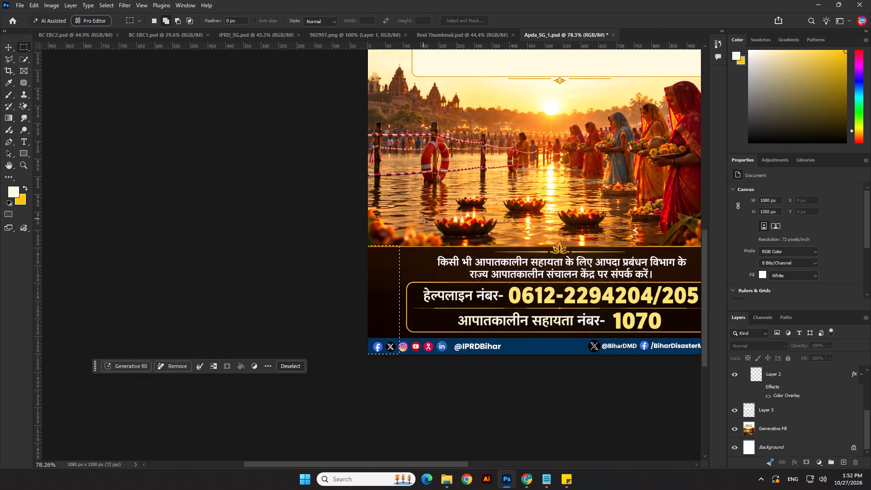
left_click(437, 223)
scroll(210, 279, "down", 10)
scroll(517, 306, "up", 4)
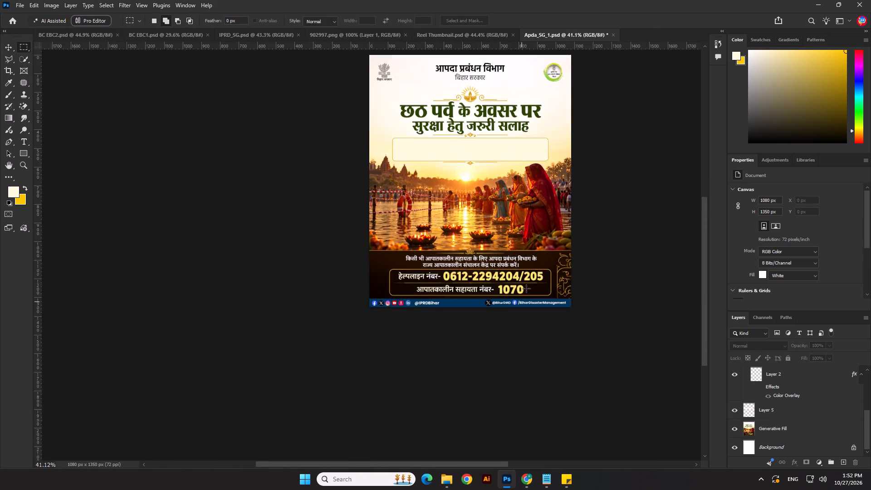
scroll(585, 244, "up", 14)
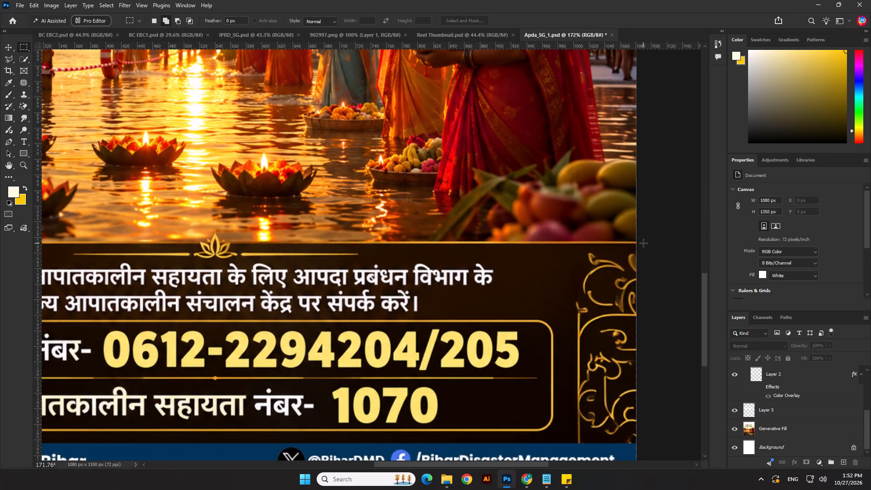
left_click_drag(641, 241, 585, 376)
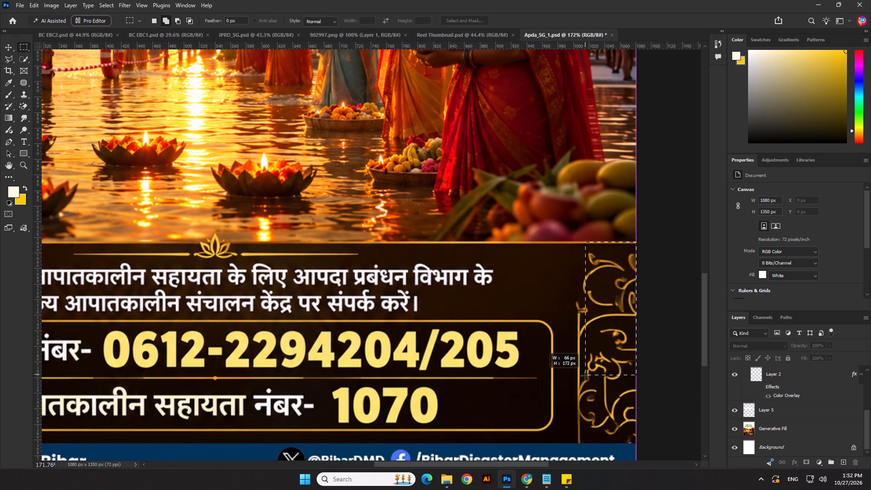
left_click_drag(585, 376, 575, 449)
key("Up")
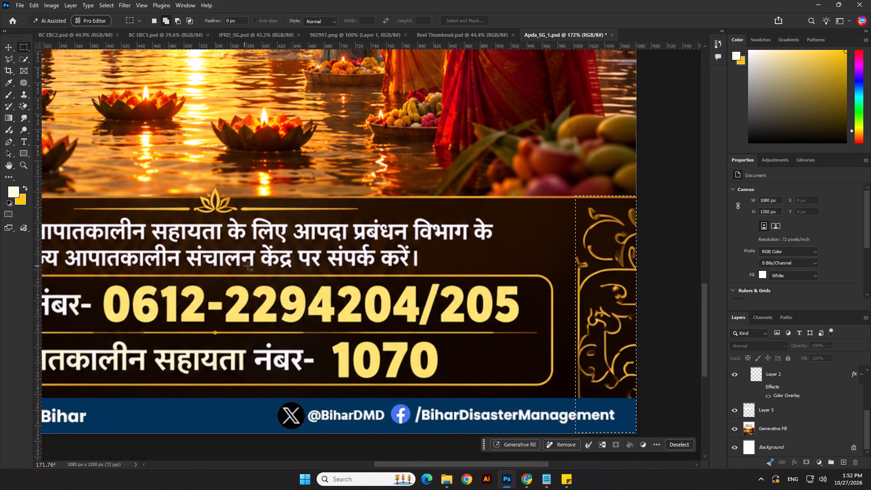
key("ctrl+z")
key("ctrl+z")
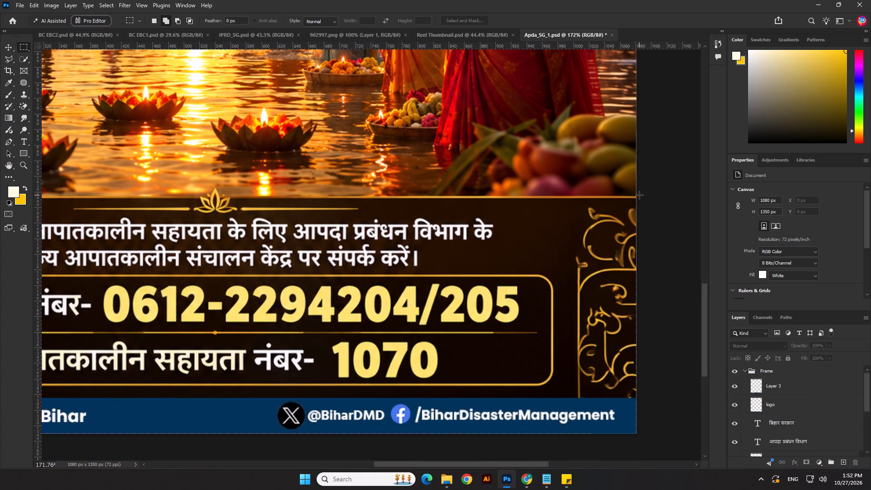
Select a 100 × 305 px strip over the helpline band's right ornament, stretch it outward to 485 px wide on the Generative Fill layer, and deselect.
left_click_drag(639, 196, 557, 441)
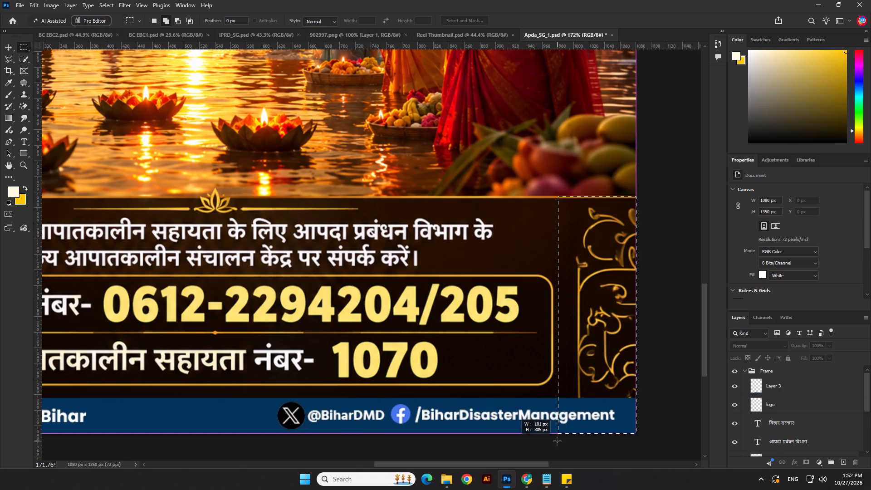
left_click_drag(557, 441, 558, 444)
key("Up")
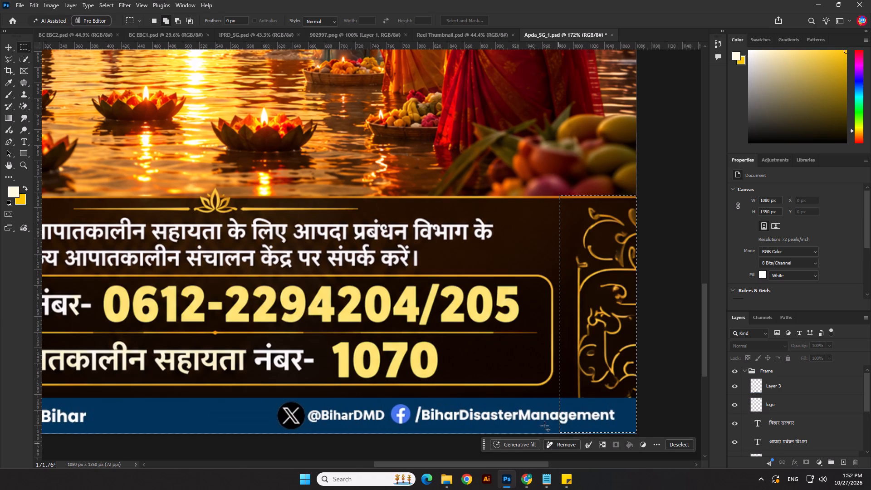
left_click(7, 47)
scroll(166, 176, "down", 5)
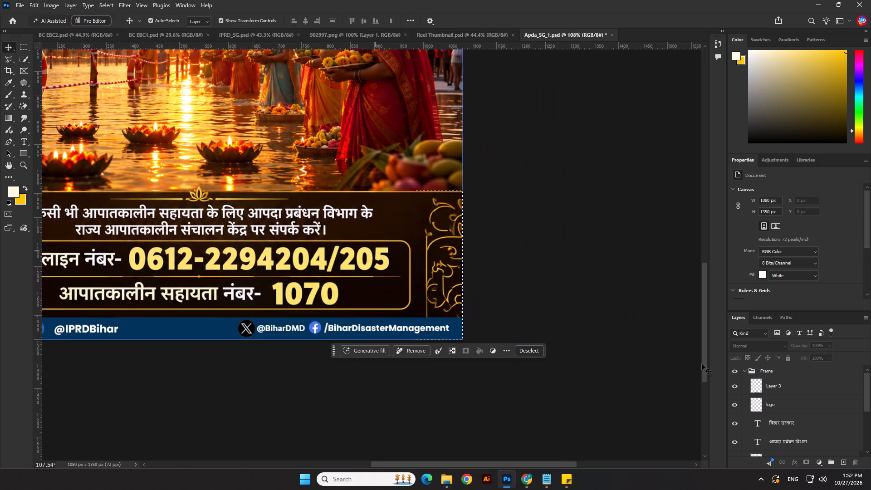
scroll(868, 445, "down", 10)
left_click(767, 429)
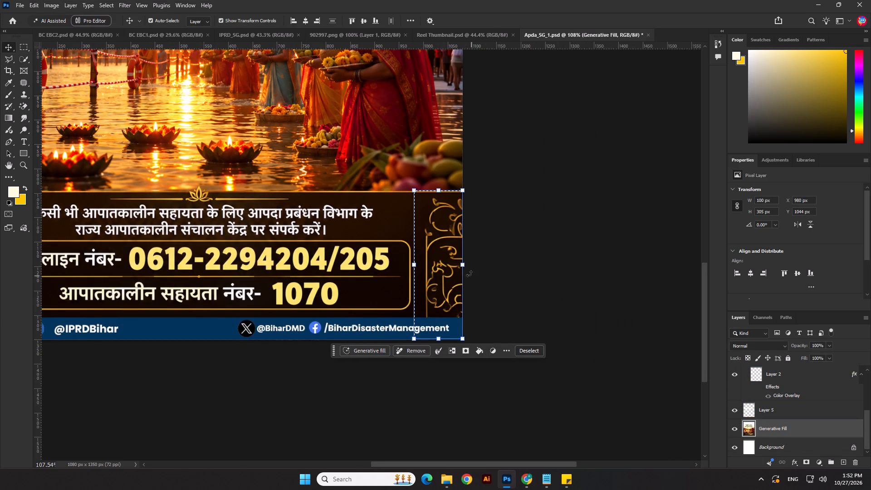
left_click_drag(465, 264, 627, 274, "shift")
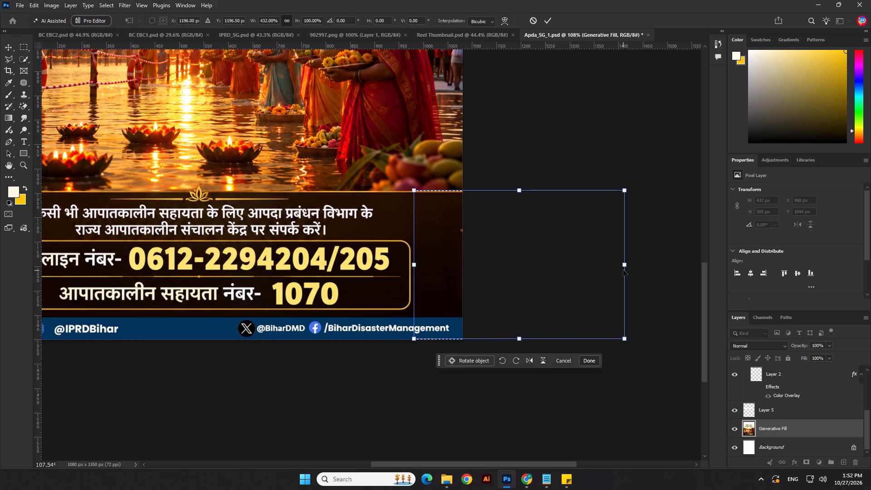
left_click_drag(624, 267, 650, 265, "shift")
left_click(512, 113)
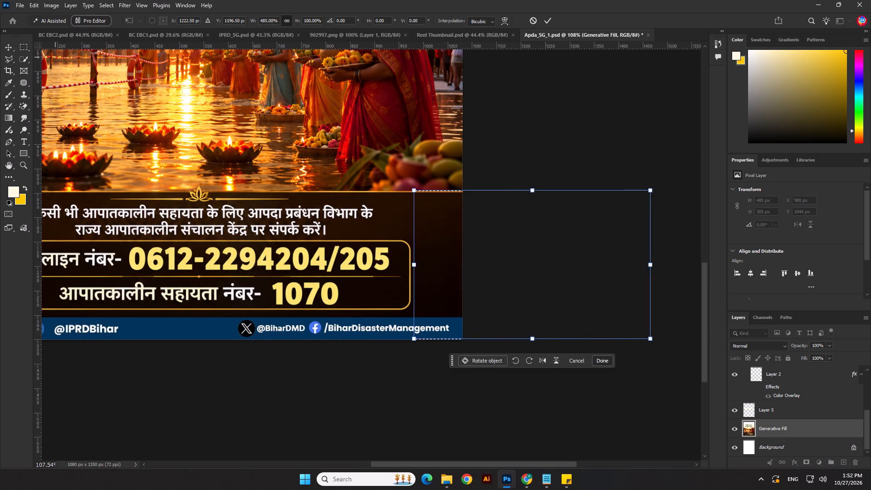
left_click(17, 47)
left_click(26, 46)
left_click(219, 137)
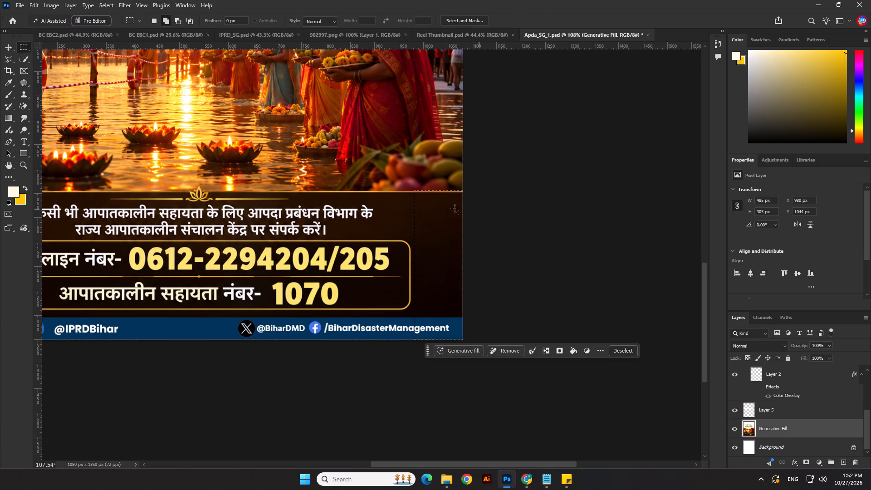
right_click(417, 176)
left_click(421, 178)
Select the two white Hindi text lines above the helpline box, about 737 × 71 px, and remove them with a prompt-free Generative Fill.
scroll(572, 249, "down", 15)
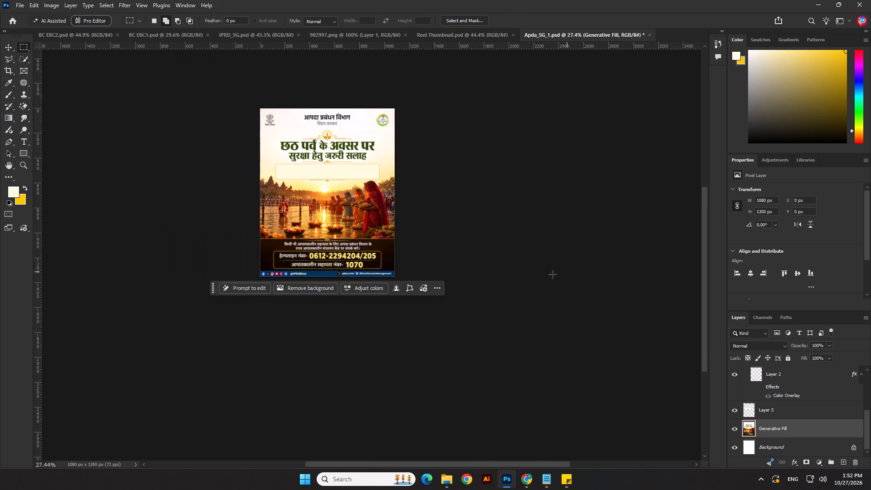
scroll(191, 83, "up", 5)
left_click_drag(705, 265, 702, 230)
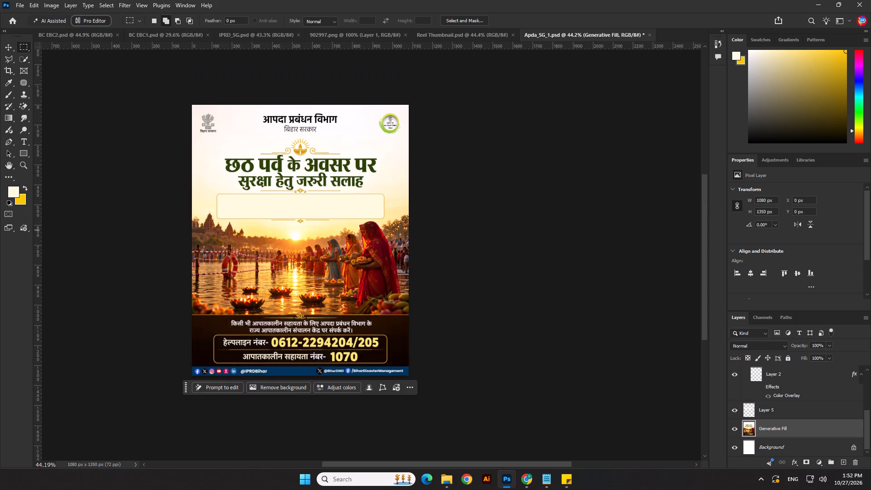
scroll(197, 352, "up", 11)
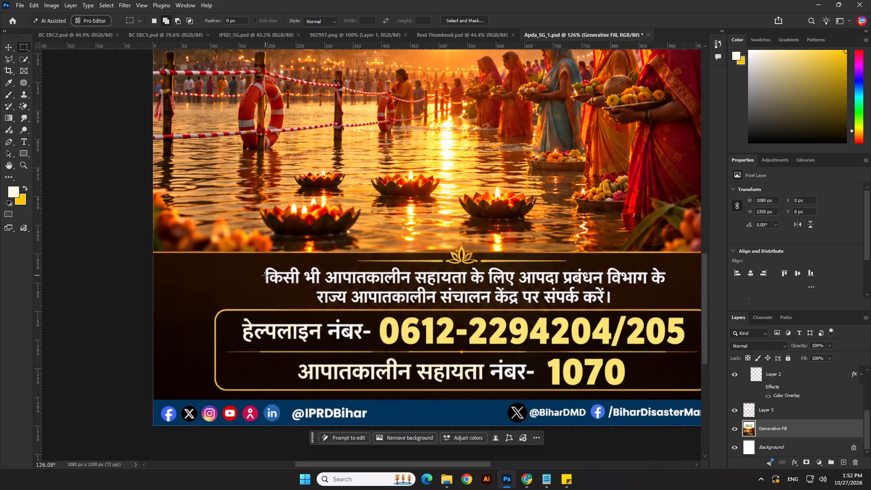
scroll(249, 283, "down", 2)
scroll(207, 295, "up", 3)
scroll(272, 288, "down", 3)
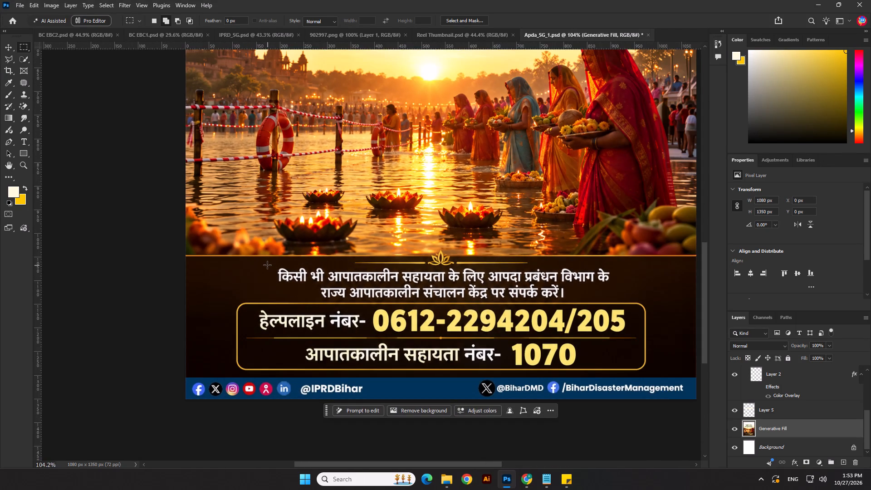
left_click_drag(266, 265, 596, 299)
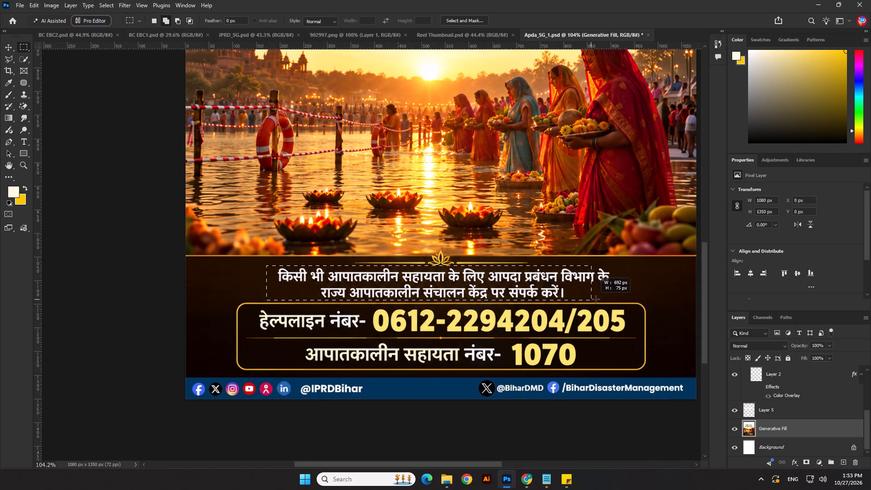
left_click_drag(596, 299, 612, 297)
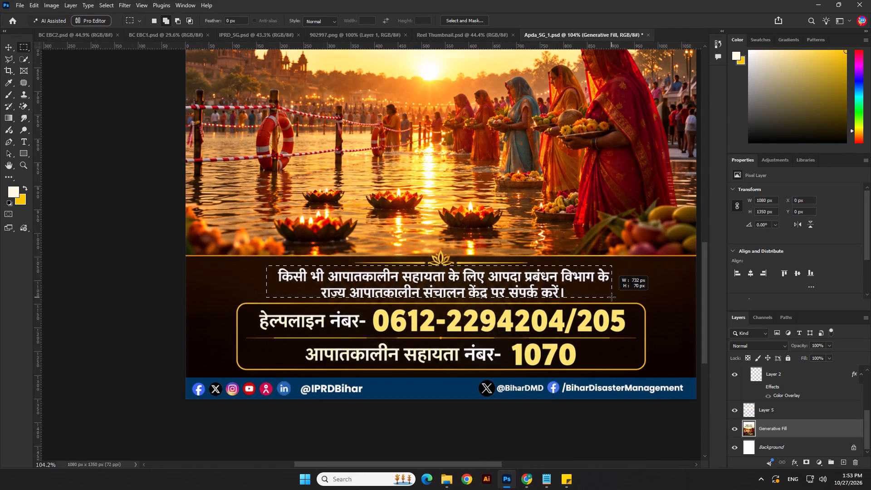
left_click_drag(612, 297, 615, 296)
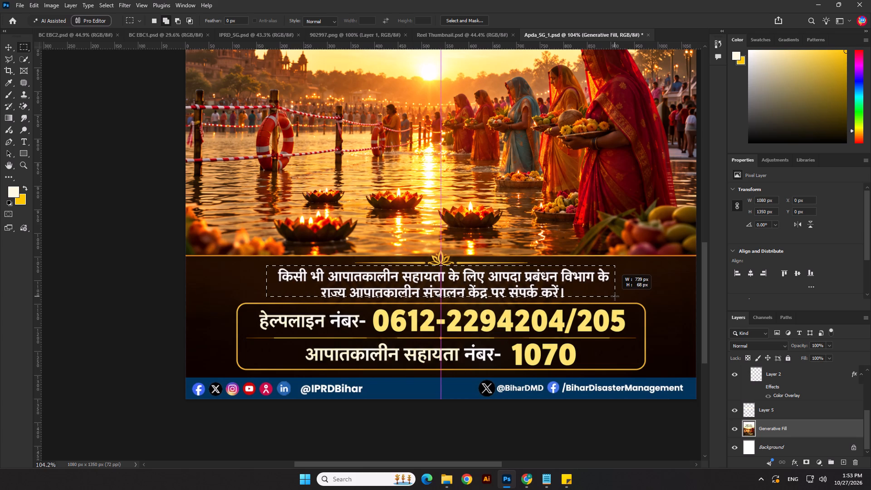
left_click_drag(615, 296, 614, 298)
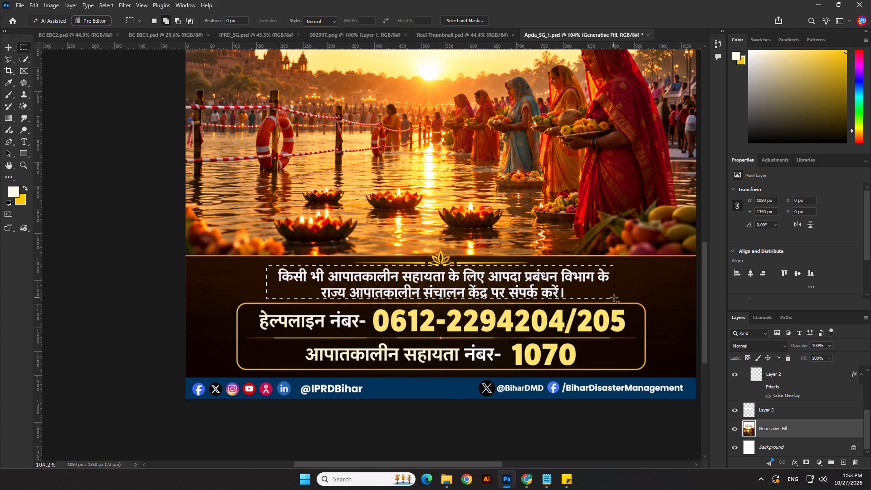
scroll(548, 284, "up", 2)
key("Down")
scroll(493, 245, "down", 3)
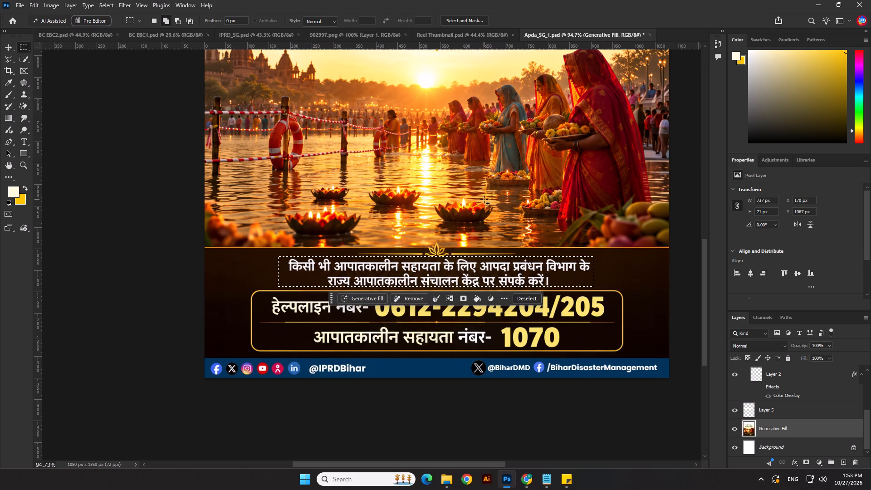
left_click(359, 301)
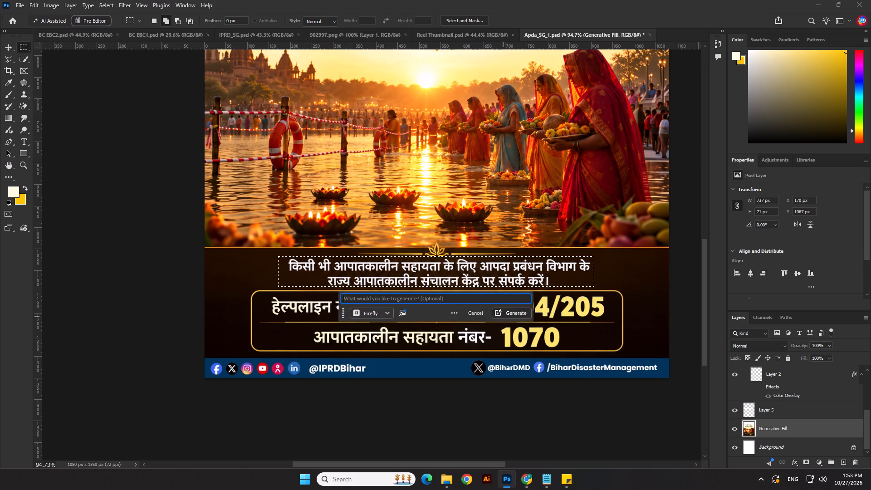
left_click(505, 316)
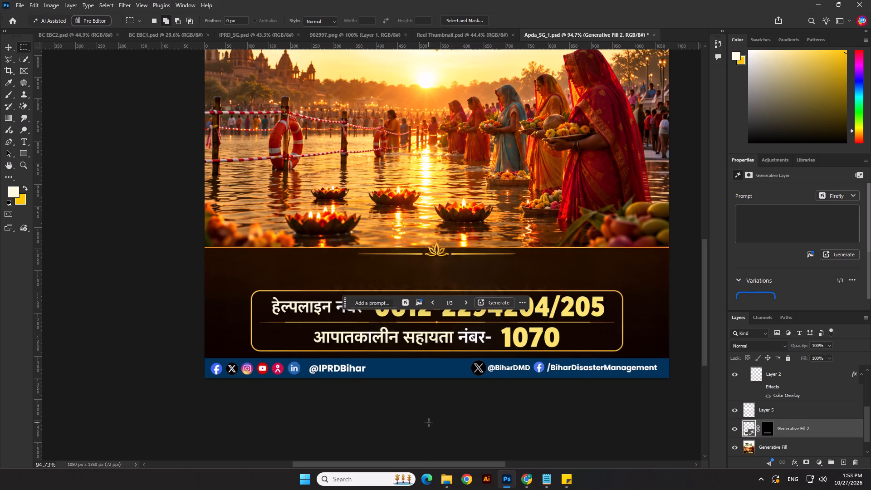
Select the whole helpline number box, about 890 × 168 px, on the Generative Fill layer and run Generative Fill without a prompt.
scroll(313, 309, "up", 2)
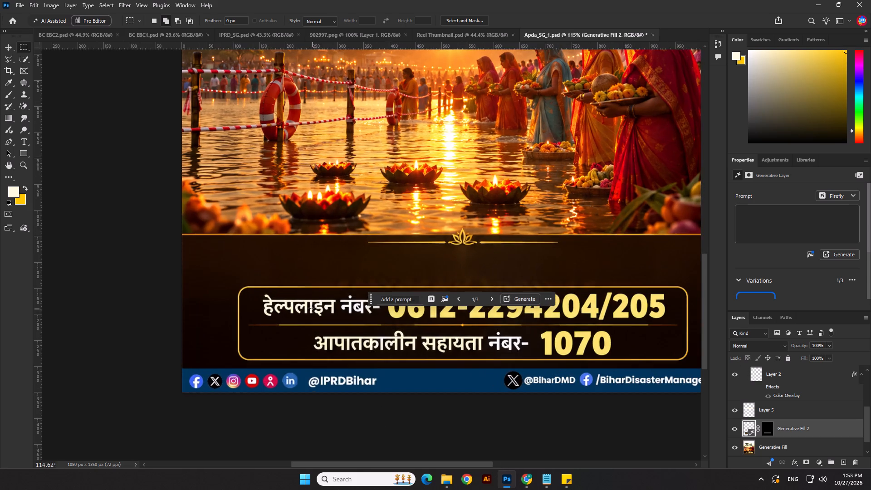
scroll(266, 279, "down", 5)
left_click_drag(241, 279, 240, 284)
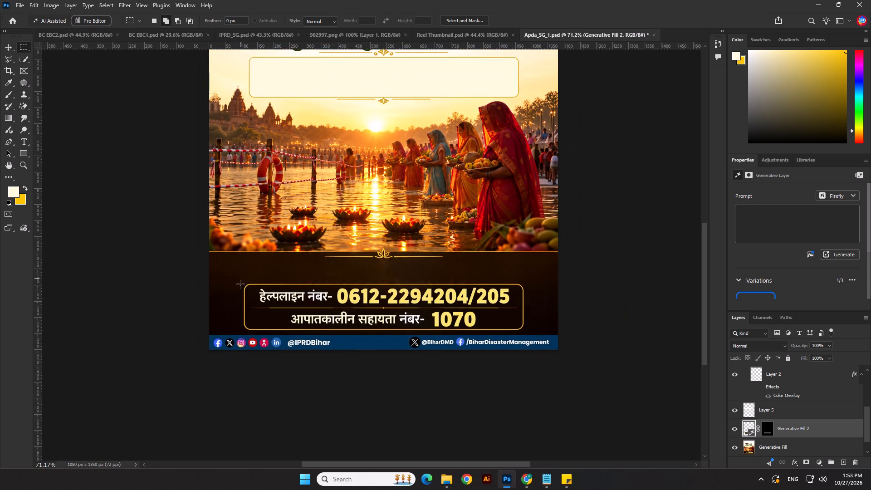
left_click_drag(240, 284, 528, 332)
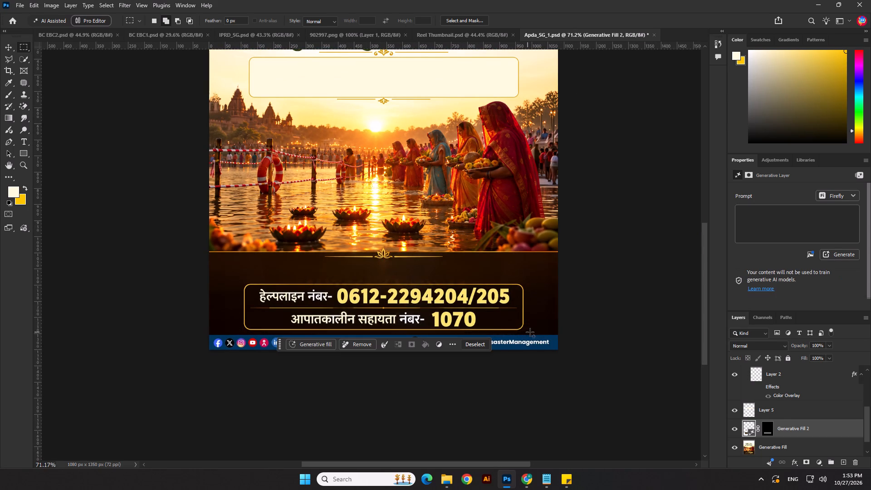
scroll(775, 421, "down", 3)
left_click(774, 425)
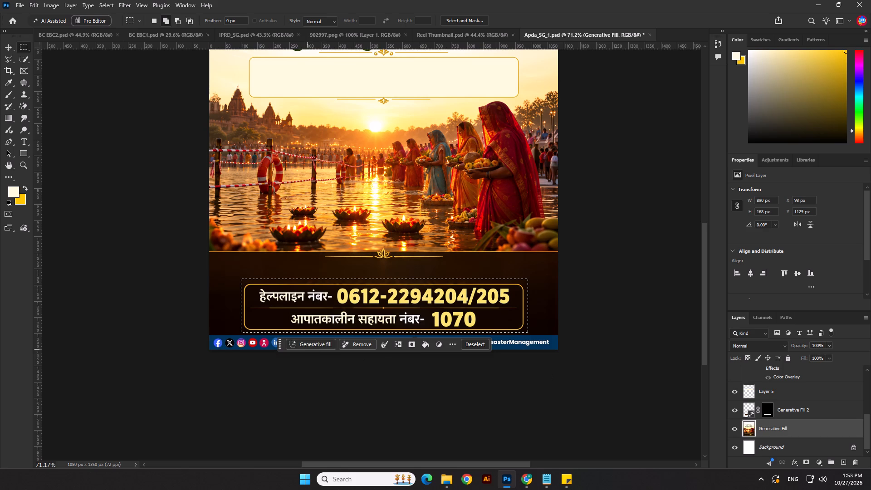
left_click(310, 345)
left_click(461, 359)
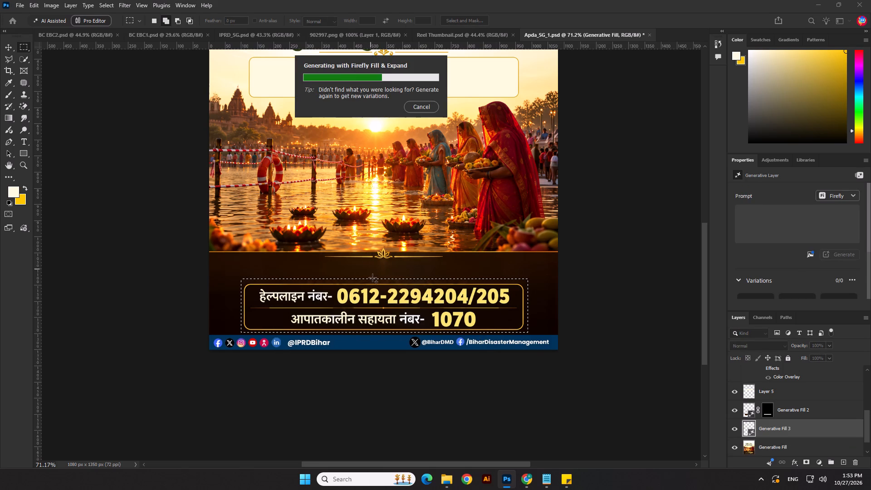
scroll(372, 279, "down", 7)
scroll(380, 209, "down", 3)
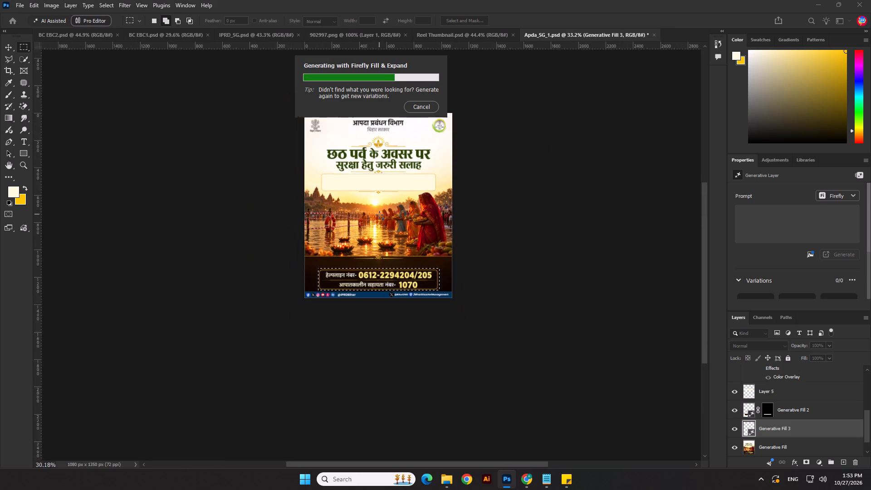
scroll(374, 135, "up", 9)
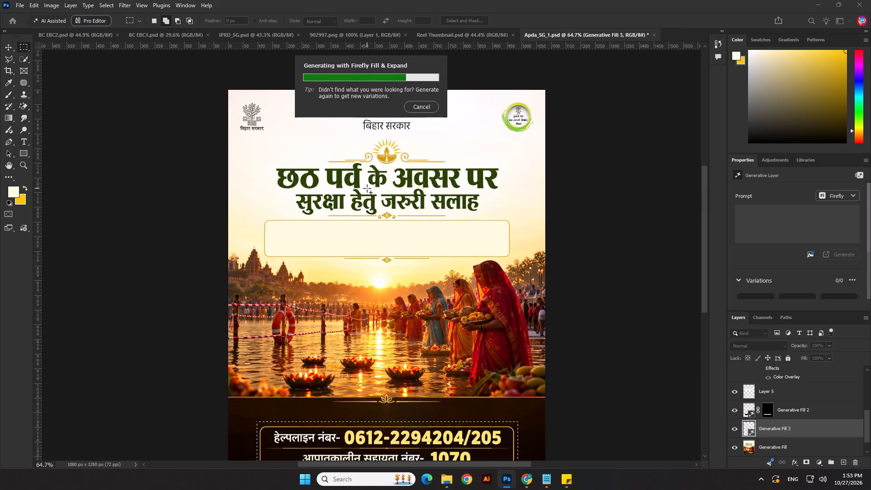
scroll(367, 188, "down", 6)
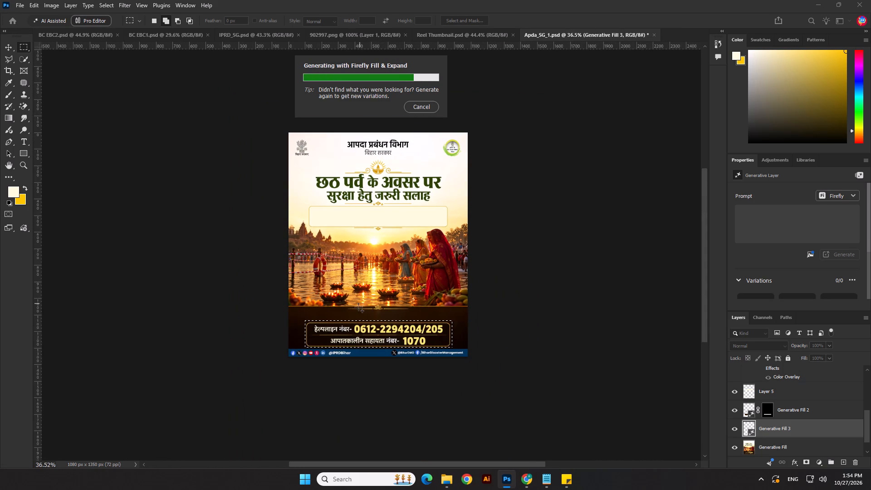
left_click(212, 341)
Sample the dark brown of the emptied helpline band as the foreground colour.
scroll(354, 347, "up", 7)
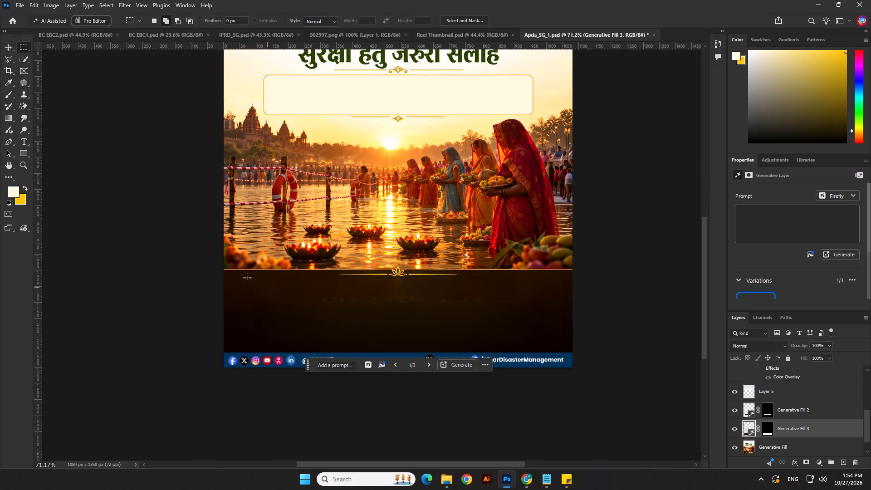
scroll(236, 274, "up", 5)
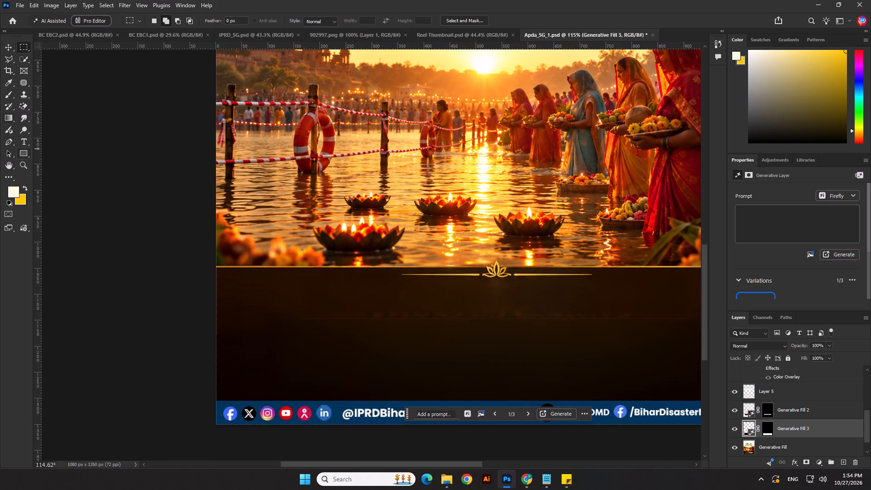
left_click(8, 84)
left_click(347, 299)
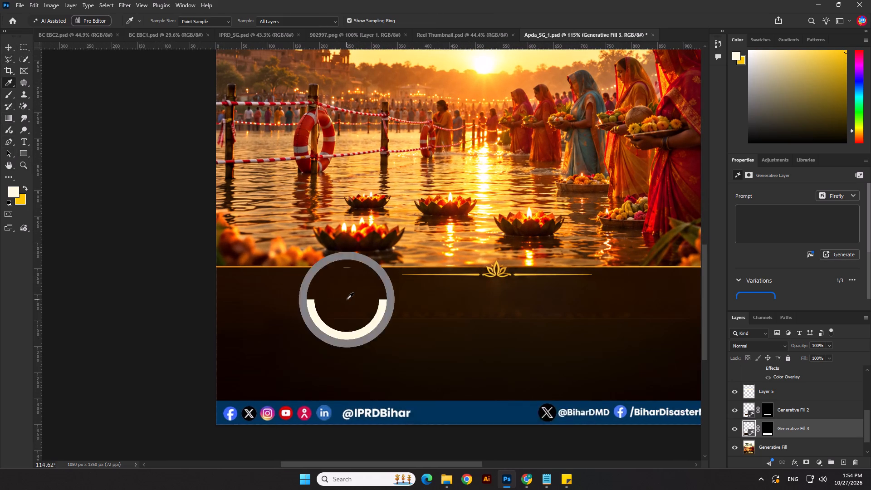
Draw a rectangle shape of about 1115 × 424 px over the dark band, from its top edge to below the canvas.
left_click(9, 118)
scroll(9, 118, "down", 1)
left_click(23, 154)
scroll(169, 141, "down", 4)
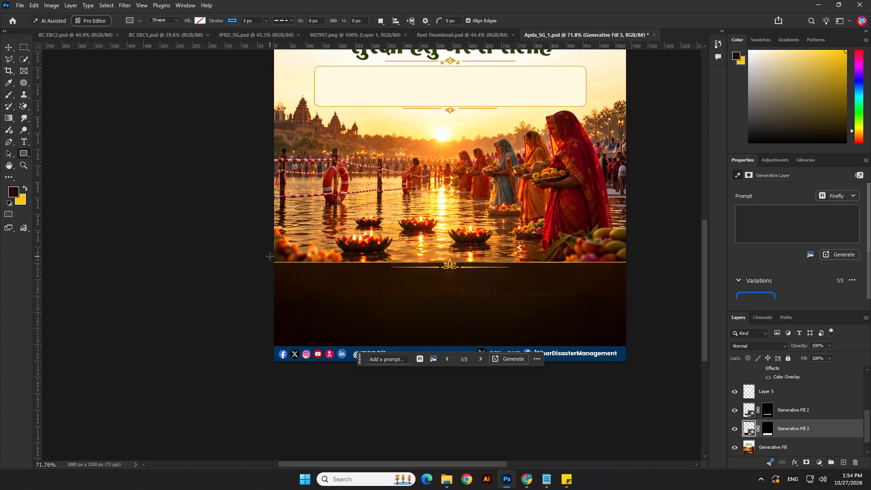
left_click_drag(270, 261, 634, 398)
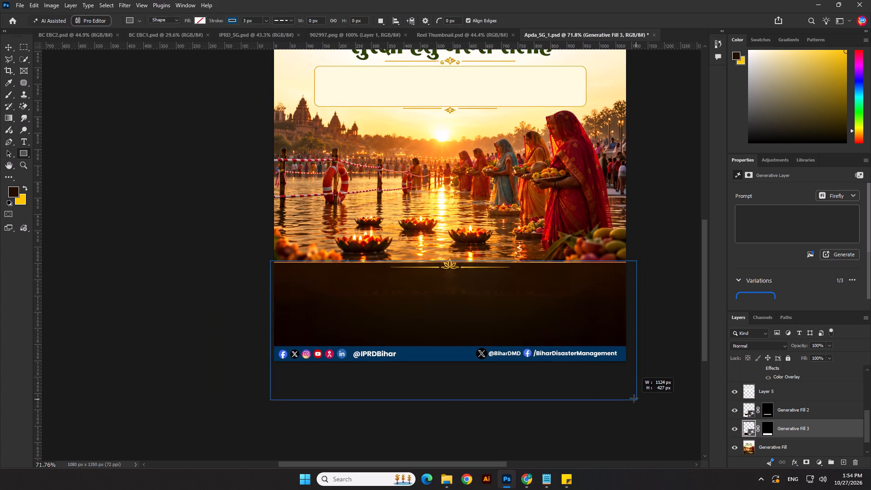
left_click_drag(634, 398, 633, 398)
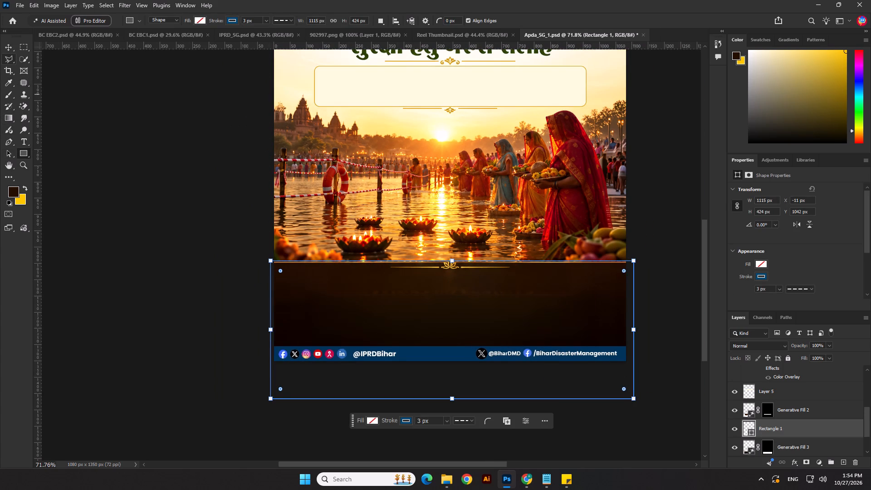
Move the new rectangle layer above Generative Fill 2, directly below Layer 5, and collapse the Frame group.
left_click(8, 49)
left_click_drag(771, 431, 767, 394)
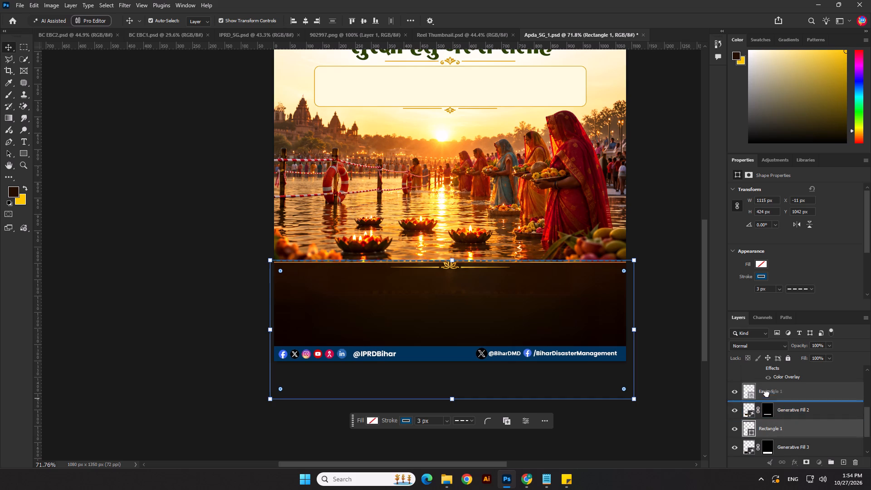
left_click_drag(767, 394, 767, 387)
scroll(532, 262, "up", 2)
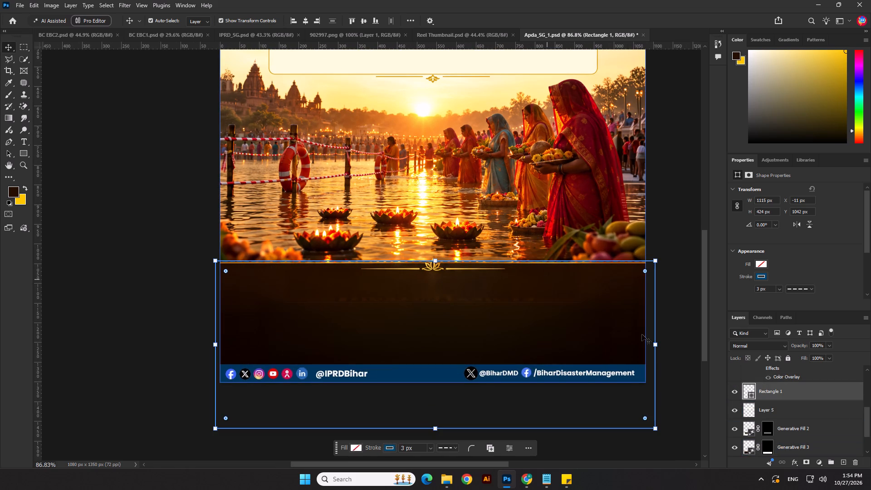
scroll(864, 439, "up", 5)
scroll(768, 446, "down", 4)
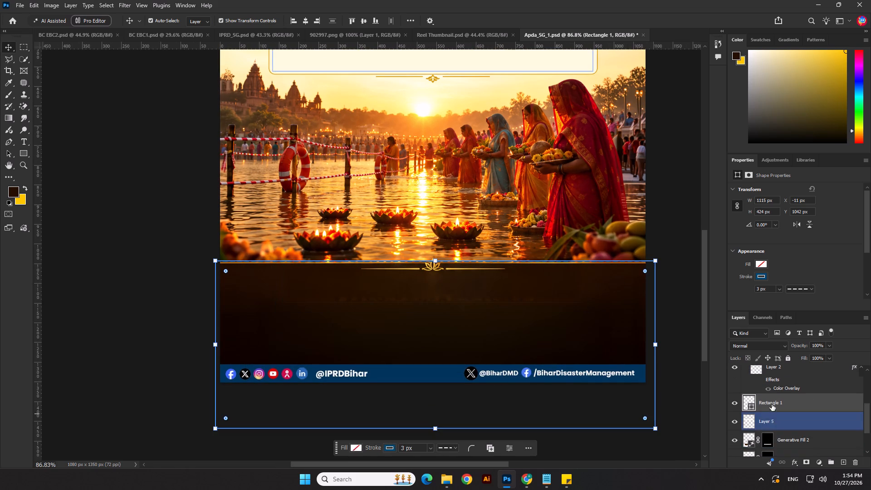
left_click_drag(771, 404, 769, 432)
scroll(769, 431, "up", 15)
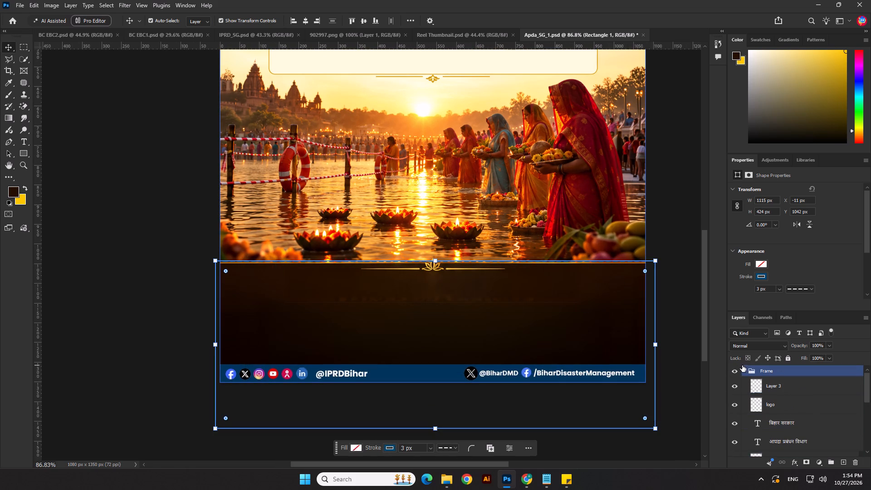
left_click(744, 371)
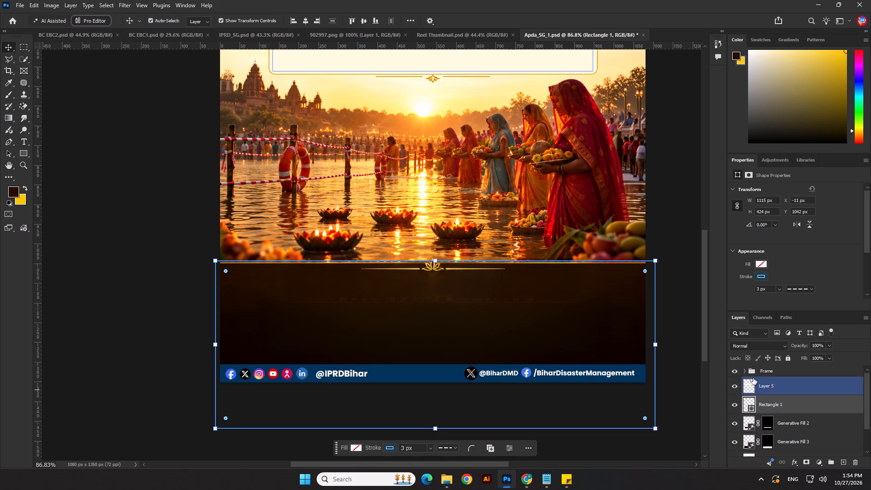
double_click(733, 407)
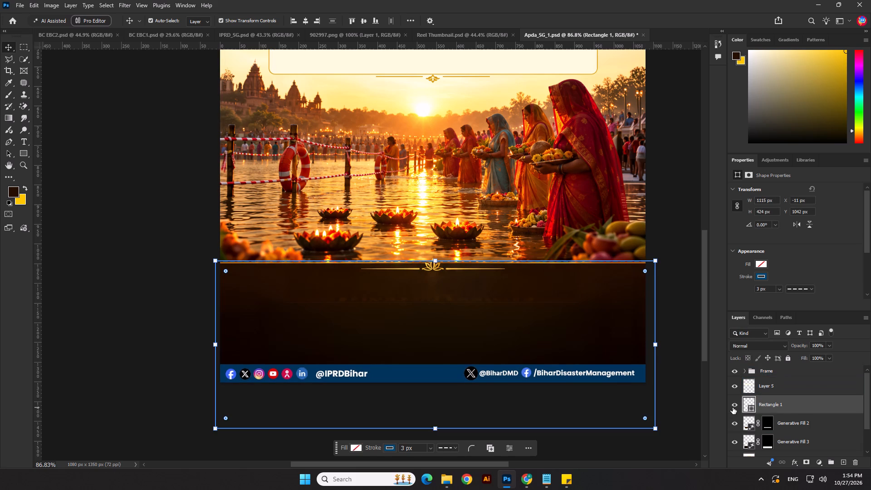
Remove the stroke from the Rectangle 1 layer and fill it with the sampled dark brown.
left_click(775, 406)
scroll(760, 418, "down", 4)
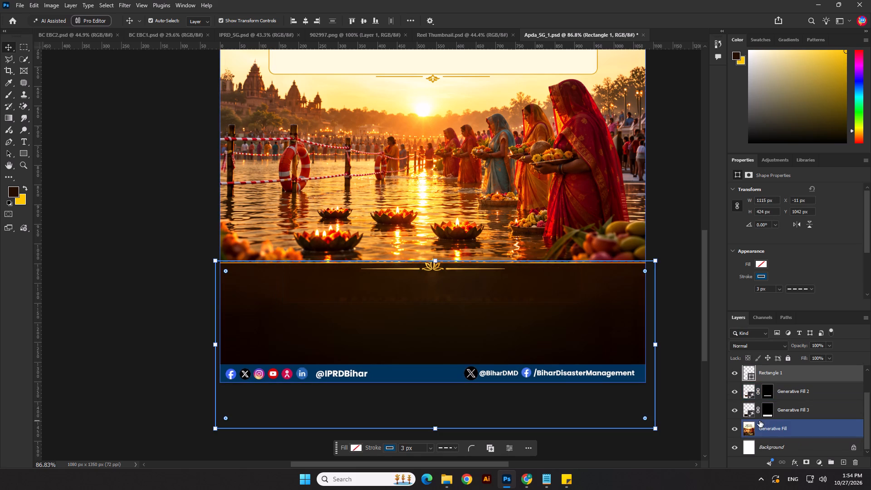
left_click(764, 373)
left_click(764, 272)
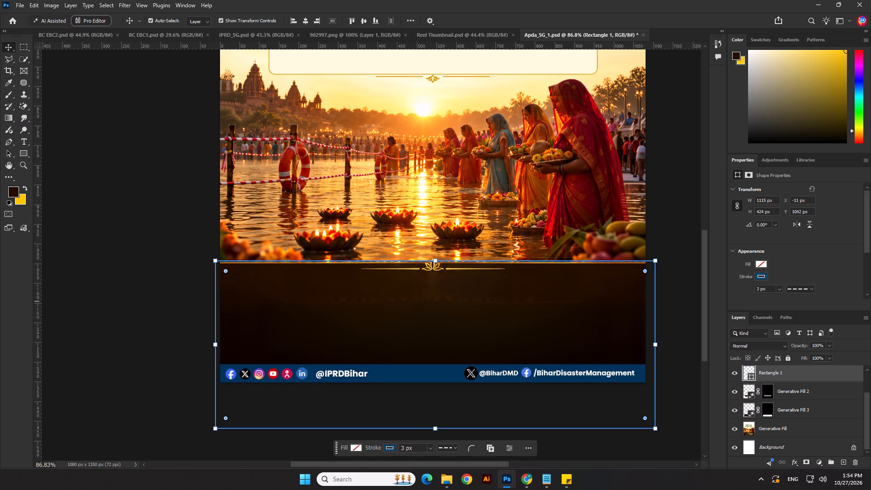
left_click(759, 273)
left_click(744, 295)
left_click(762, 267)
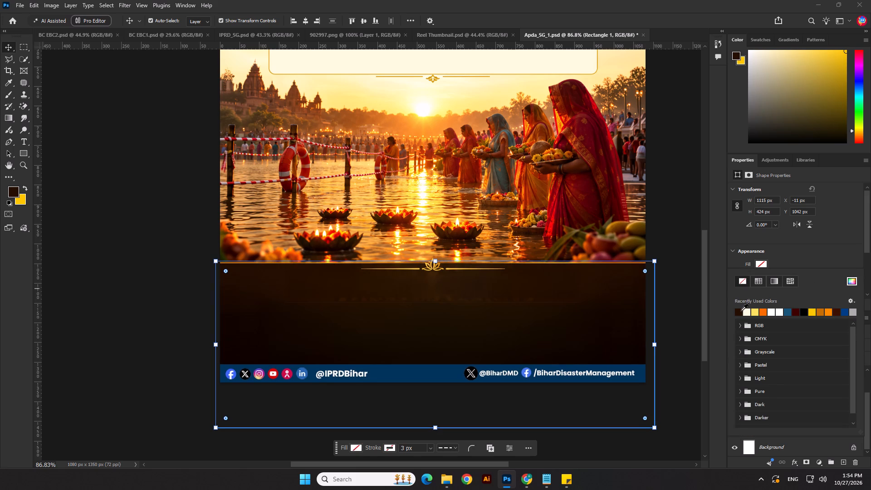
left_click(740, 311)
left_click(673, 223)
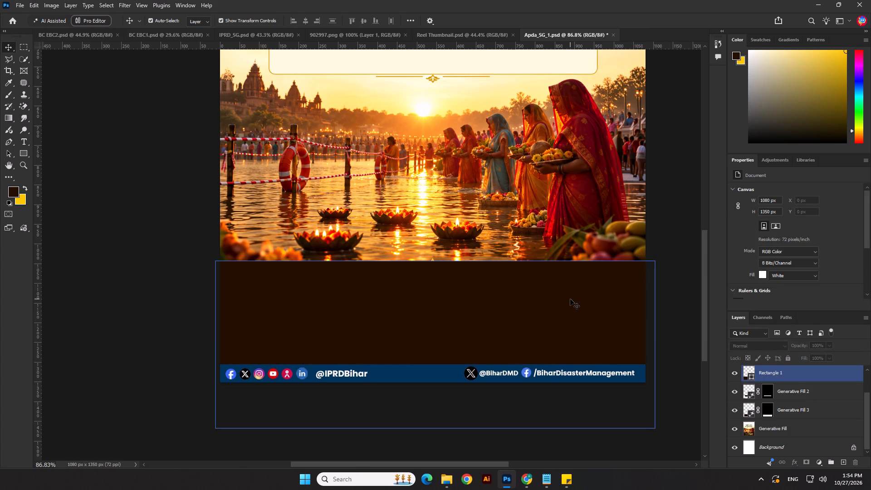
Move the brown rectangle up to about Y 1035 px so it covers the band's gold line and lotus ornament.
left_click(570, 299)
scroll(500, 269, "up", 3)
left_click(480, 295)
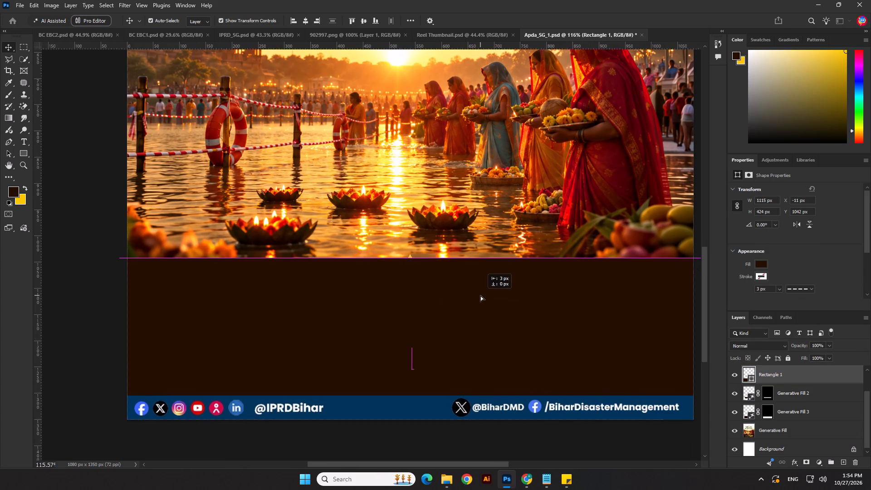
scroll(465, 281, "up", 2)
scroll(439, 304, "down", 2)
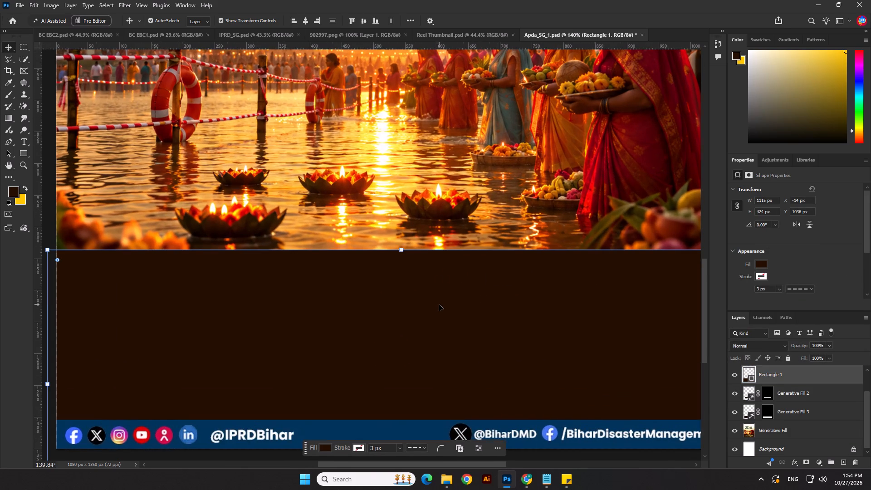
scroll(439, 304, "down", 1)
key("Up")
scroll(436, 307, "down", 4)
left_click(412, 239)
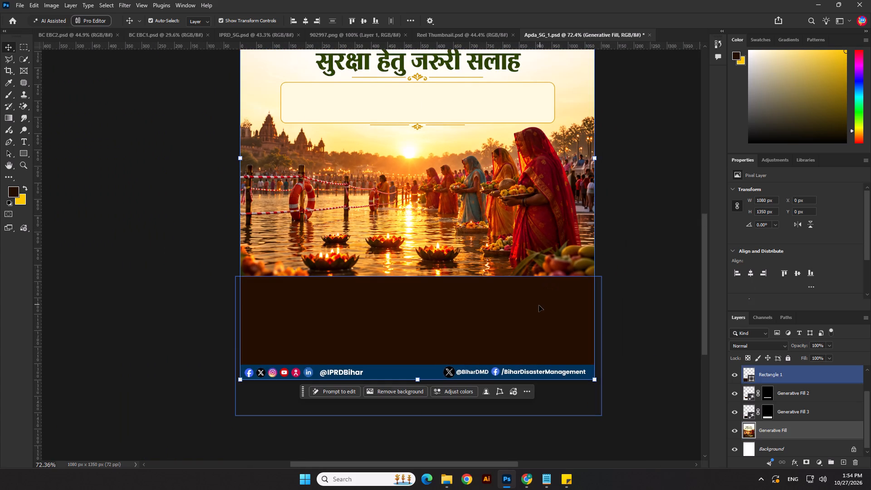
Narrow the brown rectangle from its right side to about 1106 px wide, keeping it past the canvas edge.
left_click(539, 305)
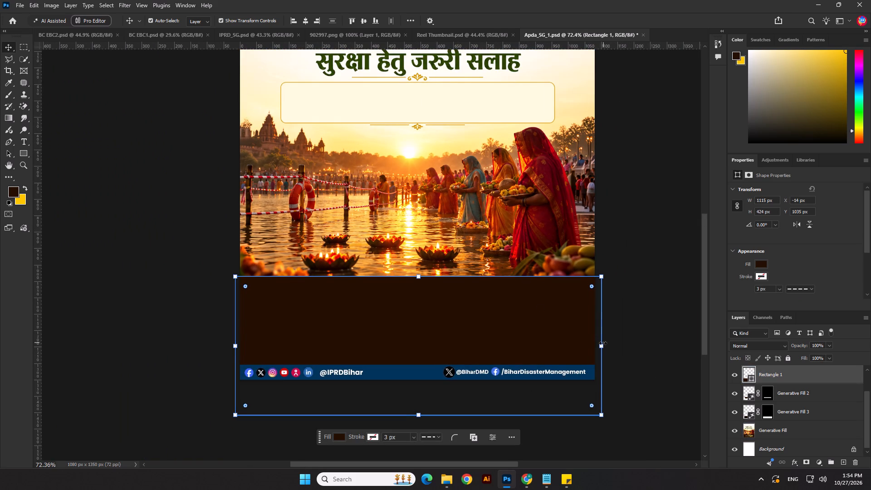
left_click_drag(603, 343, 597, 344)
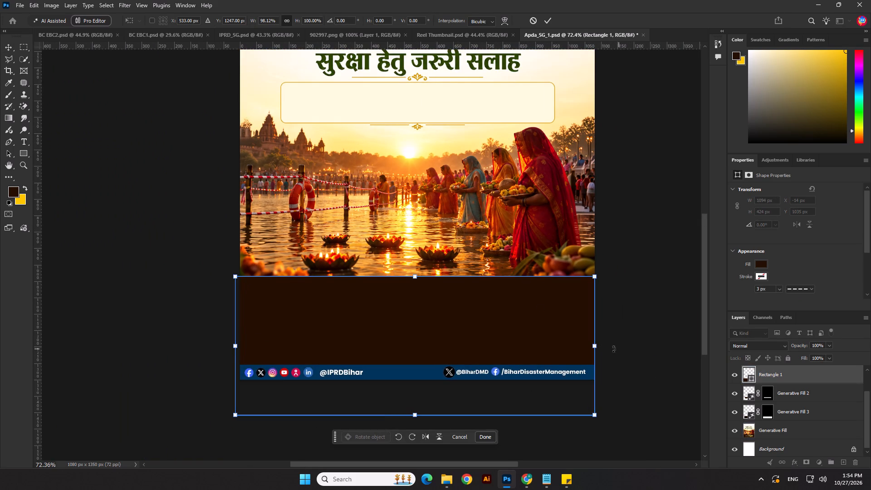
left_click_drag(597, 345, 602, 343, "shift")
key("Return")
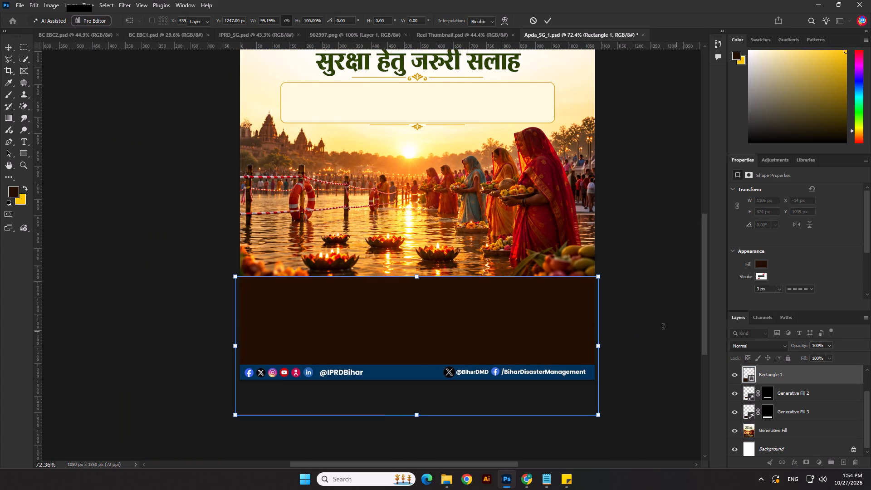
Move the rectangle down to about Y 1076 px to uncover the gold divider and sample its gold as the foreground colour.
left_click_drag(557, 324, 556, 338, "shift")
scroll(357, 266, "up", 7)
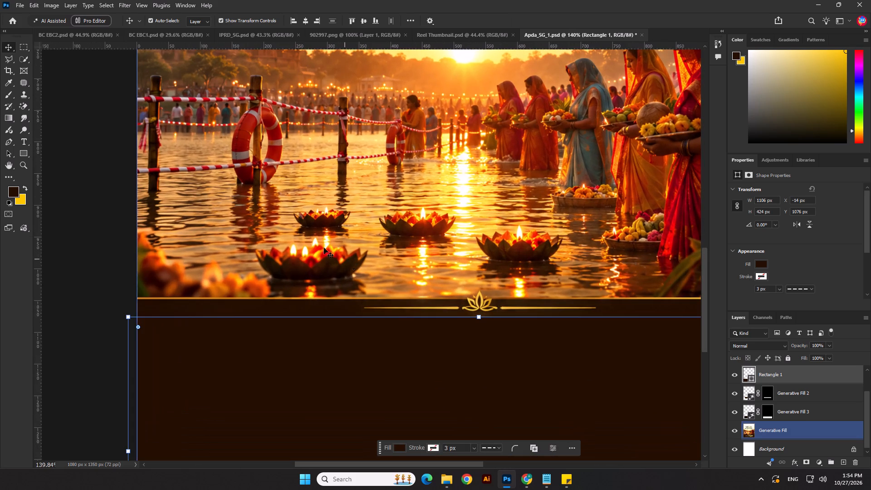
left_click(8, 82)
key("x")
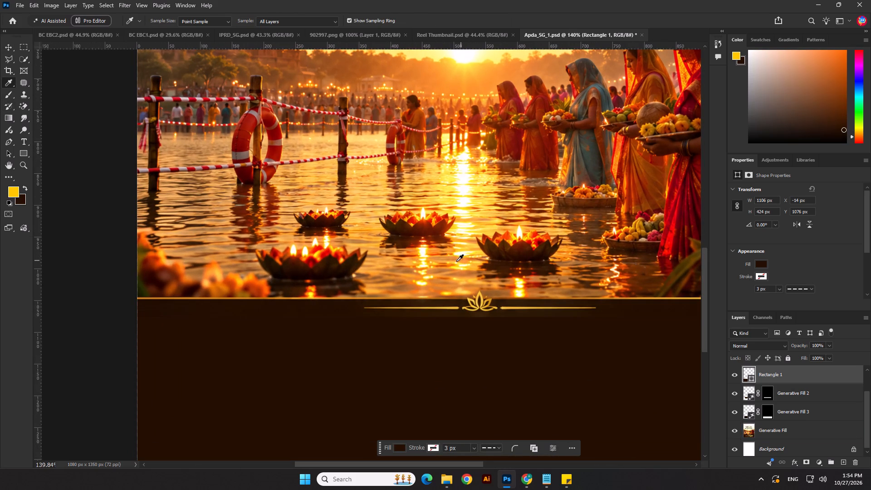
scroll(461, 299, "up", 9)
left_click(489, 282)
scroll(422, 233, "down", 2)
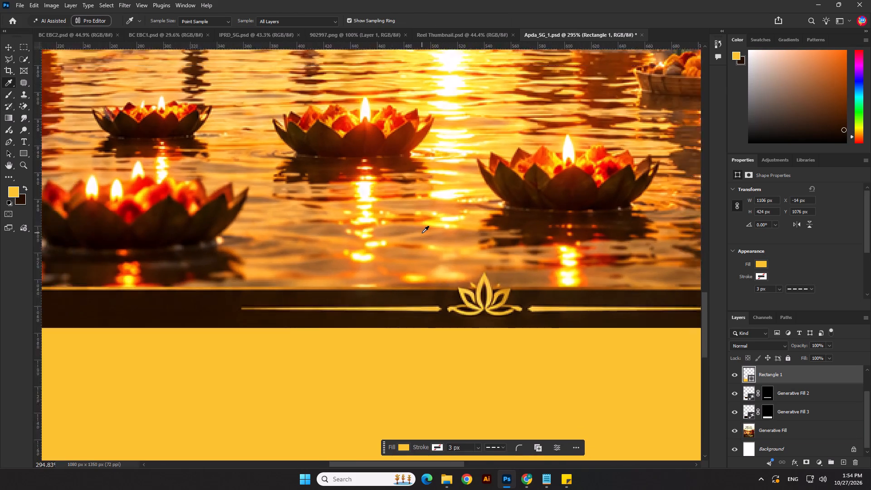
scroll(422, 233, "down", 13)
Undo the rectangle's gold fill and its downward move.
left_click(9, 52)
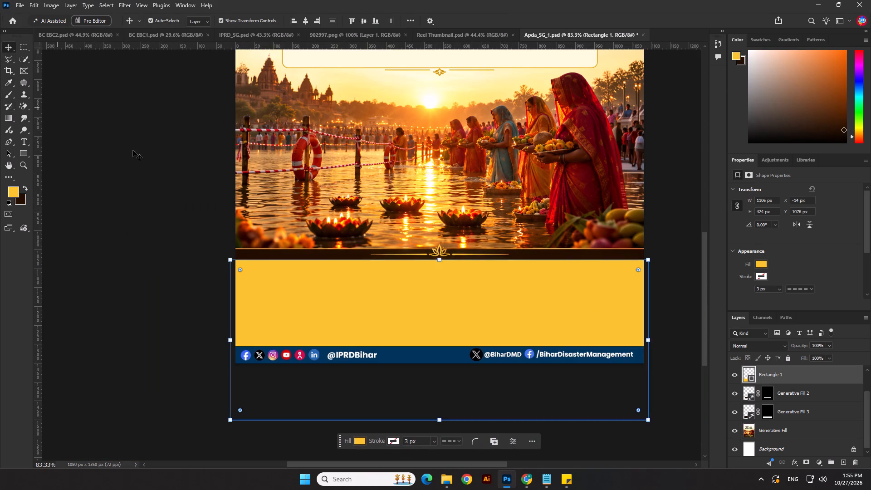
left_click(152, 164)
key("ctrl+z")
key("ctrl+z")
left_click(123, 257)
Give the brown rectangle a 3 px stroke in the sampled gold with a solid line style.
left_click(329, 293)
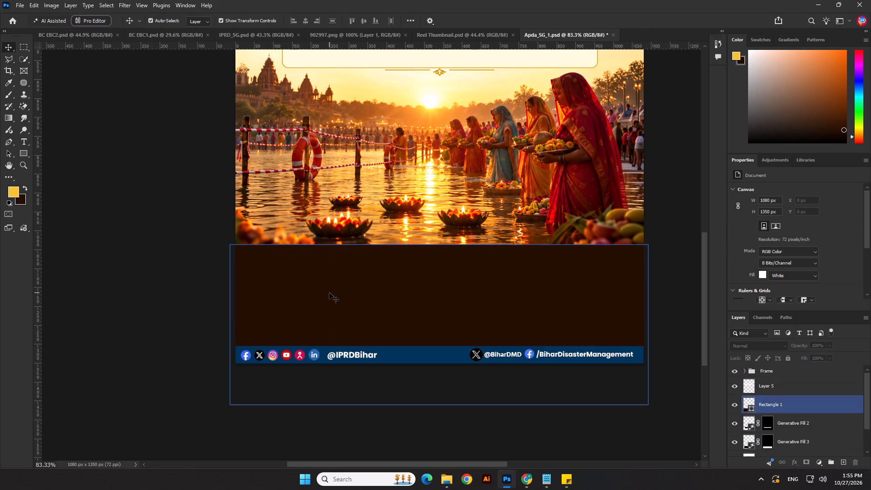
left_click(761, 274)
left_click(739, 326)
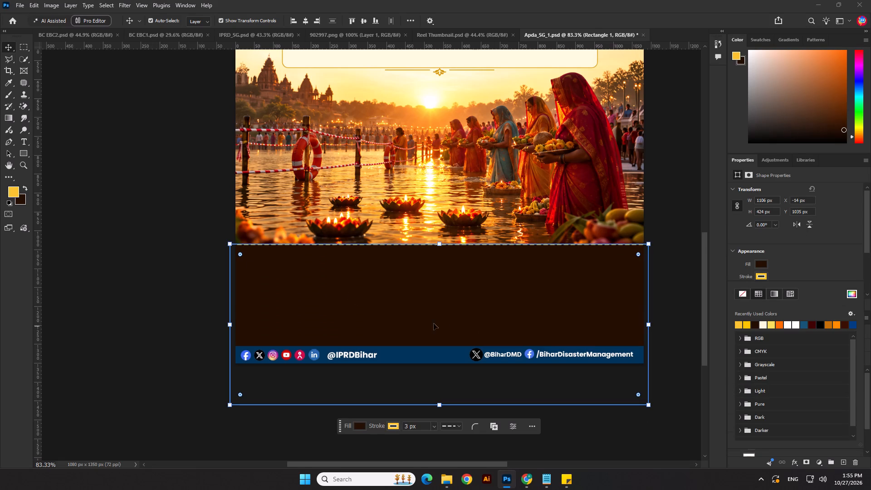
left_click(762, 275)
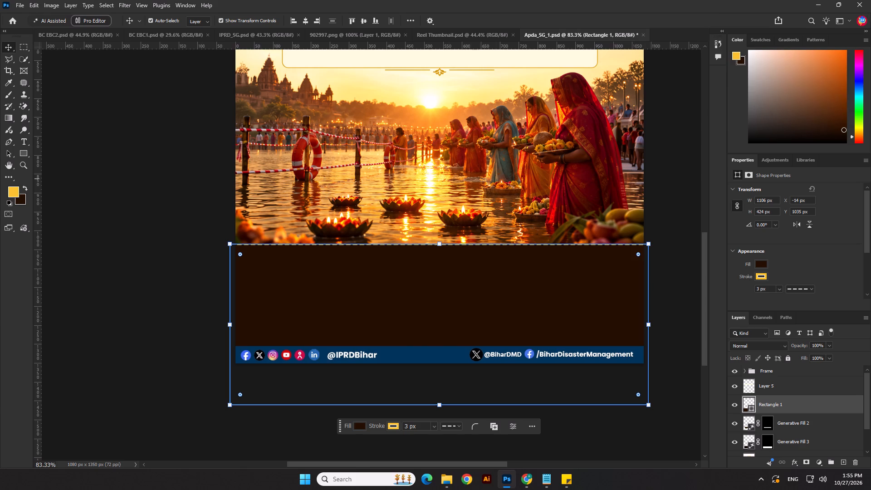
left_click(799, 288)
left_click(779, 318)
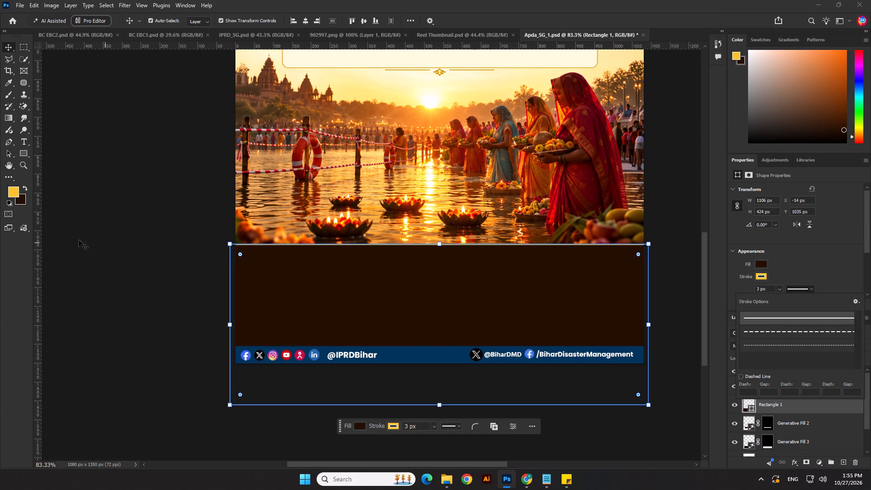
left_click(79, 240)
Examine the whole poster layout, including the rebuilt dark band and the empty cream text box.
scroll(271, 291, "down", 4)
left_click(615, 271)
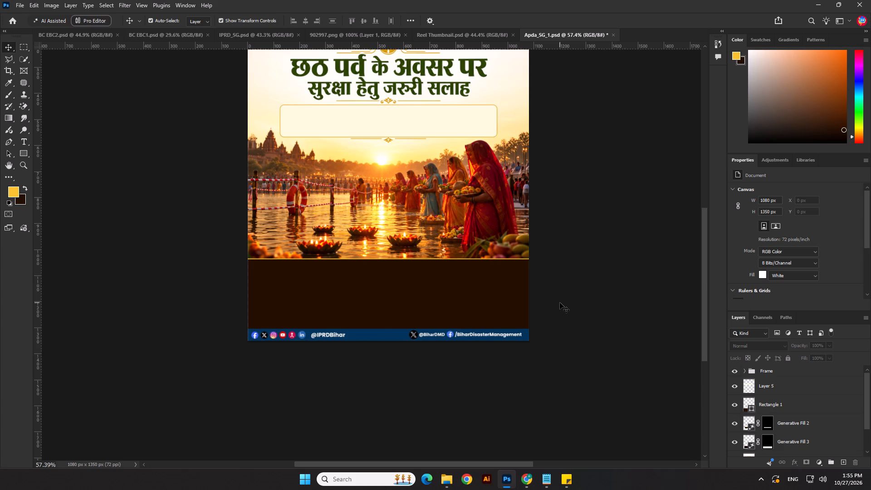
left_click(604, 341)
scroll(601, 346, "down", 8)
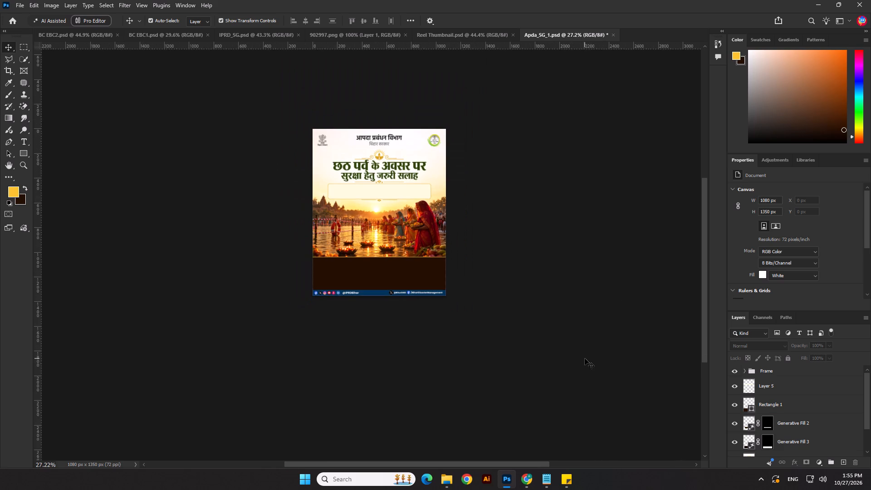
scroll(336, 172, "up", 7)
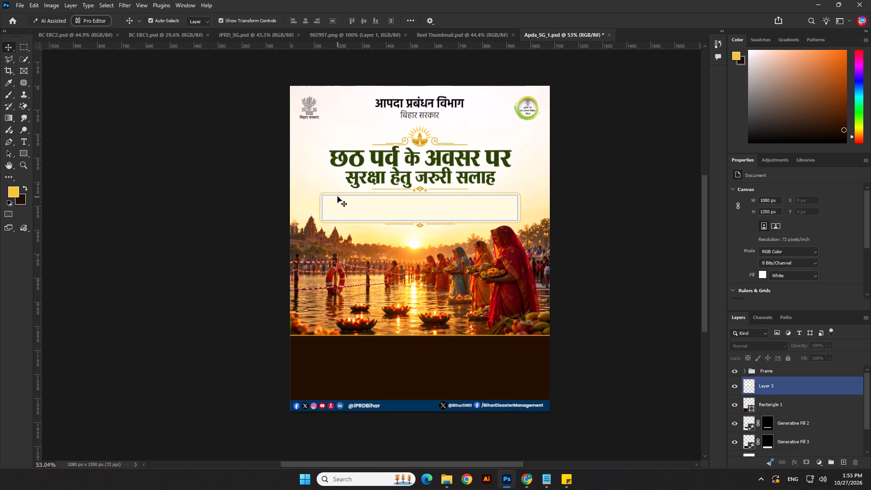
scroll(349, 199, "up", 4)
scroll(446, 240, "down", 6)
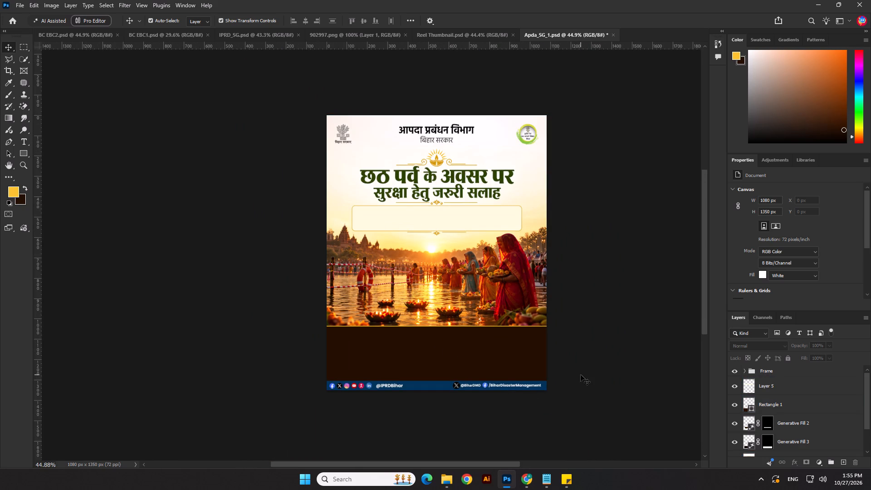
left_click(598, 370)
Switch to Notepad and copy the first advice line, "पानी में उतरते समय निर्धारित सुरक्षित स्थान का ही उपयोग करें।", without its bullet.
left_click(543, 478)
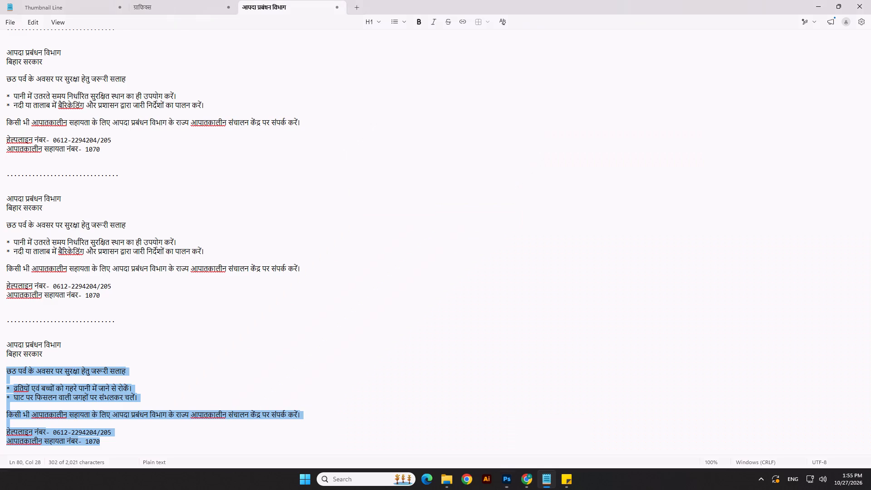
scroll(176, 264, "up", 4)
scroll(96, 215, "up", 19)
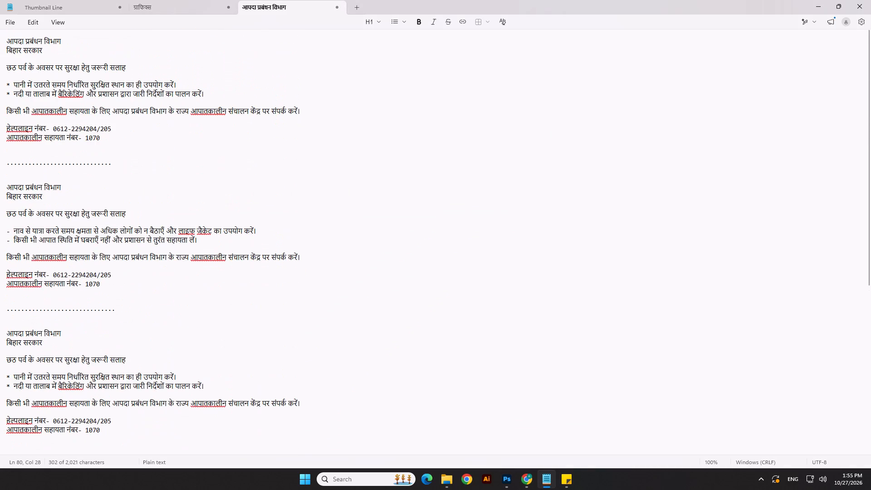
scroll(96, 215, "up", 15)
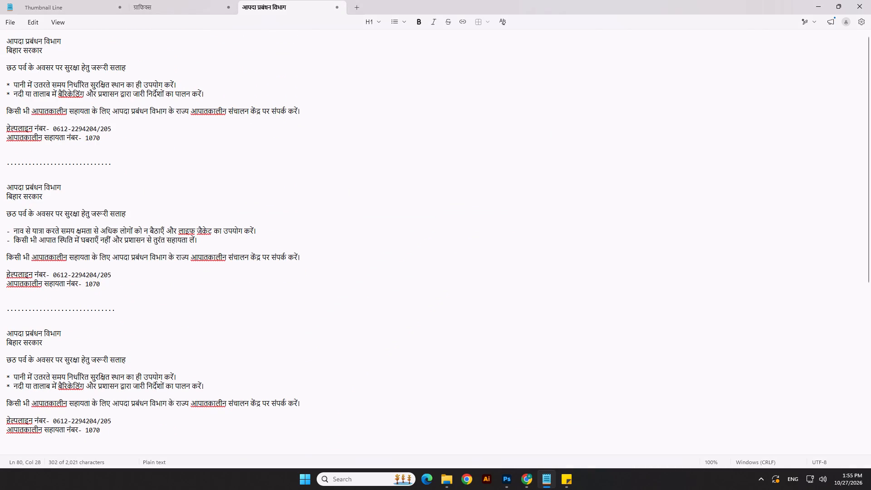
key("alt+Tab")
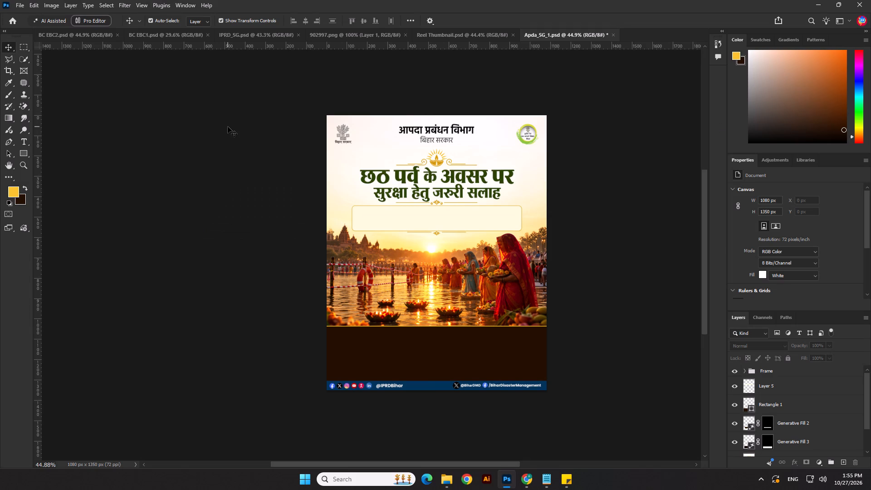
key("alt+Tab")
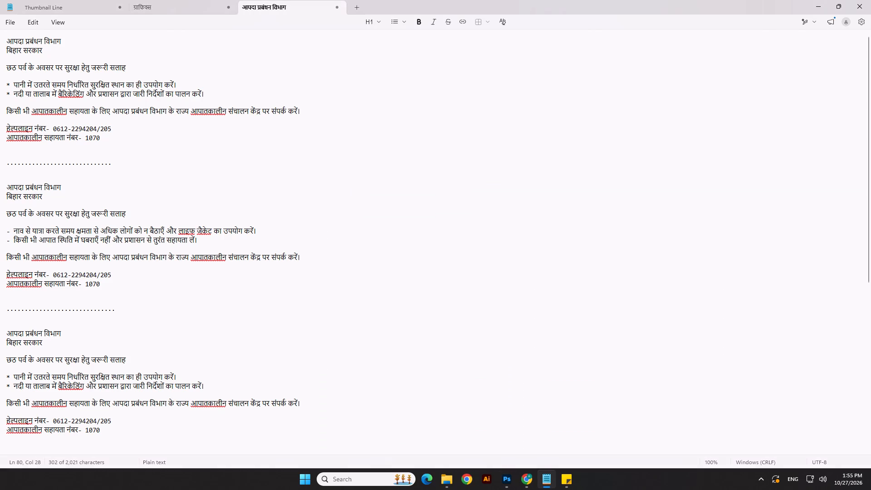
key("alt+Tab")
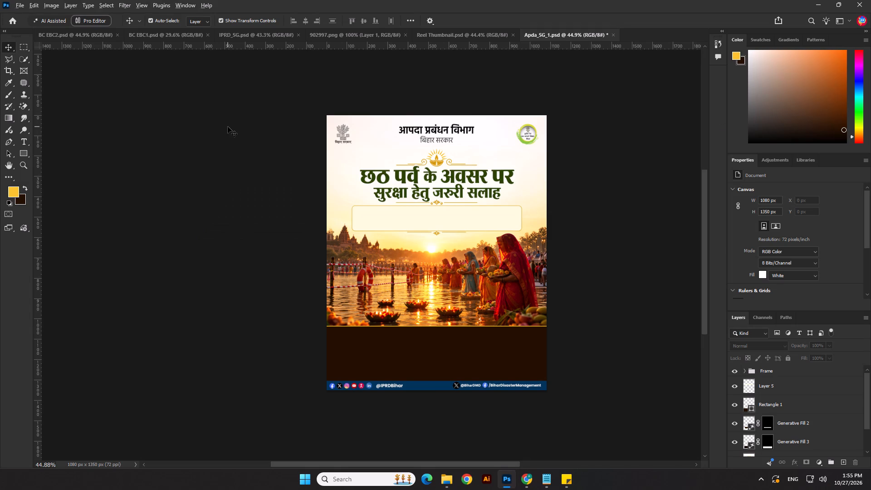
key("alt+Tab")
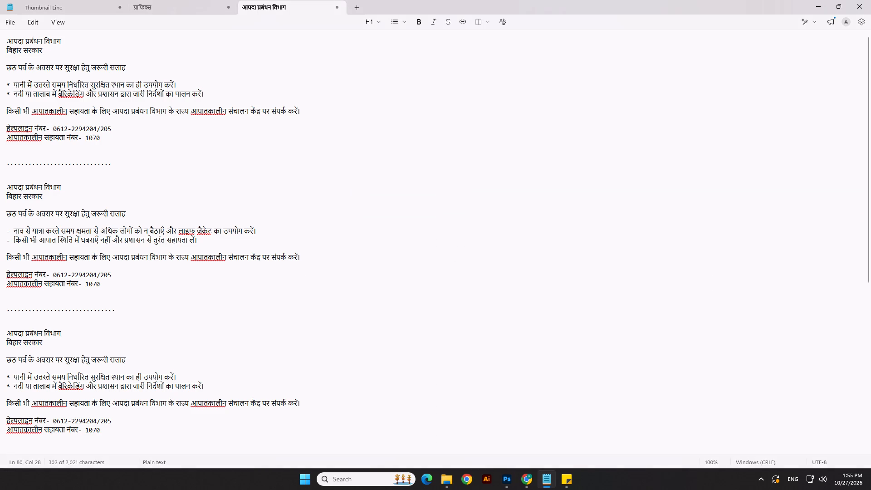
left_click_drag(177, 83, 13, 83)
key("ctrl+c")
key("ctrl+c")
Switch back to Photoshop and paste the copied advice line as a new text layer starting in the cream box.
key("alt+Tab")
scroll(245, 214, "up", 3)
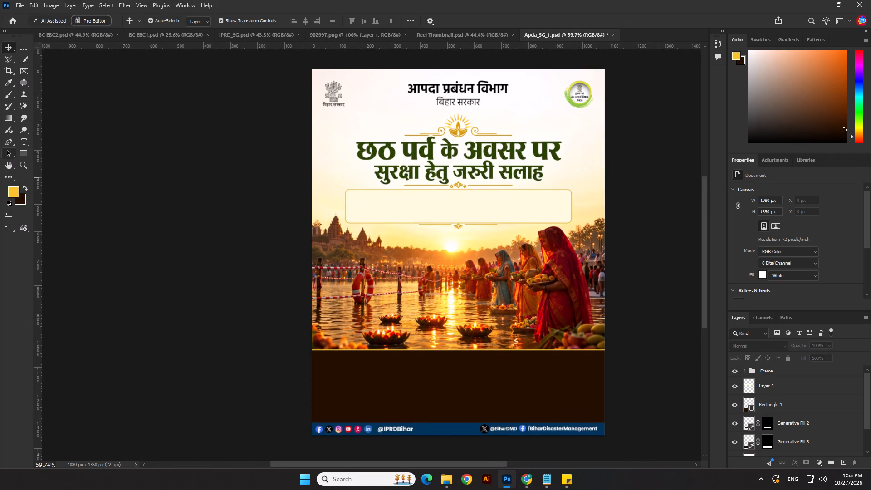
left_click(22, 143)
scroll(382, 230, "up", 2)
left_click(365, 195)
key("ctrl+v")
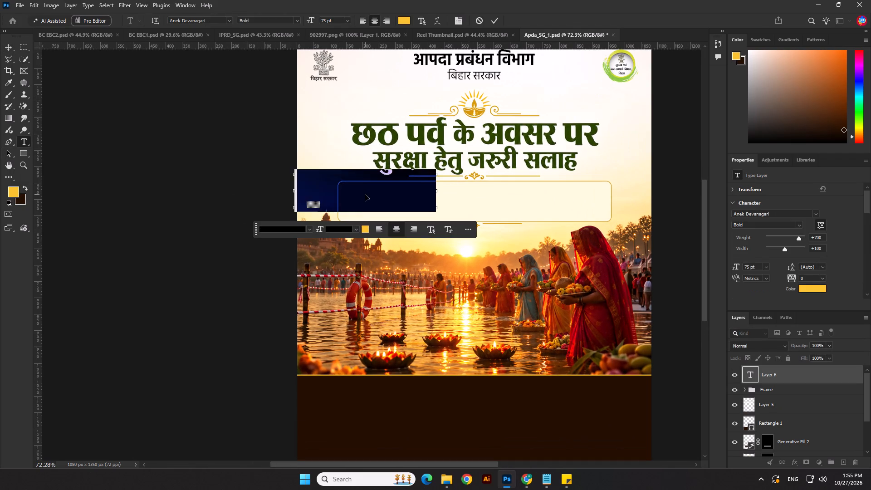
Recolour the pasted advice line with the dark brown sampled from the bottom band and set its size to 34 pt.
key("ctrl+a")
left_click(809, 291)
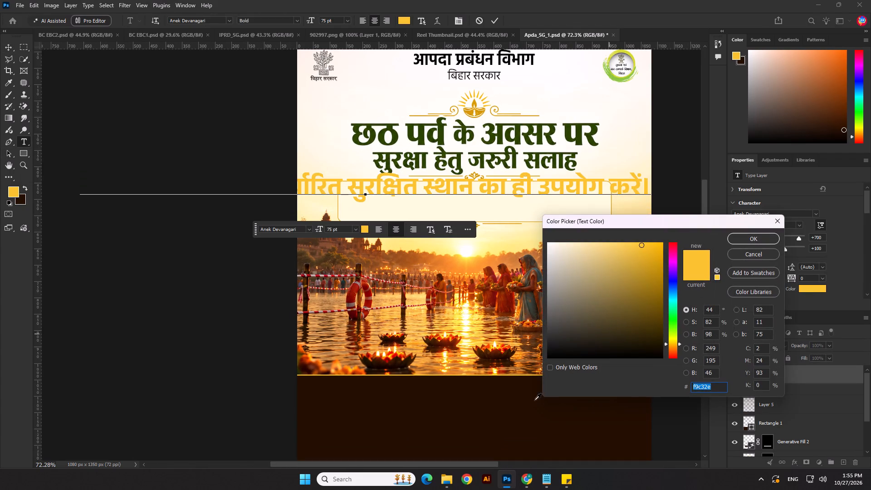
left_click(513, 425)
left_click(735, 235)
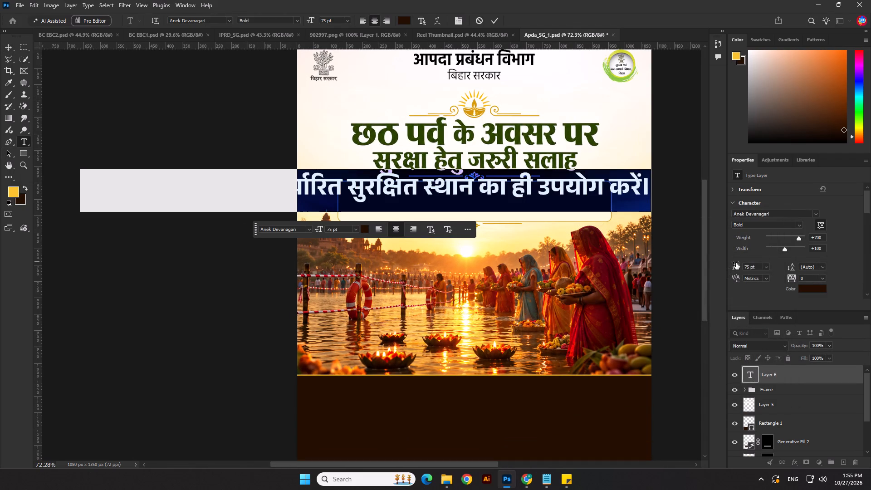
left_click_drag(736, 263, 717, 264)
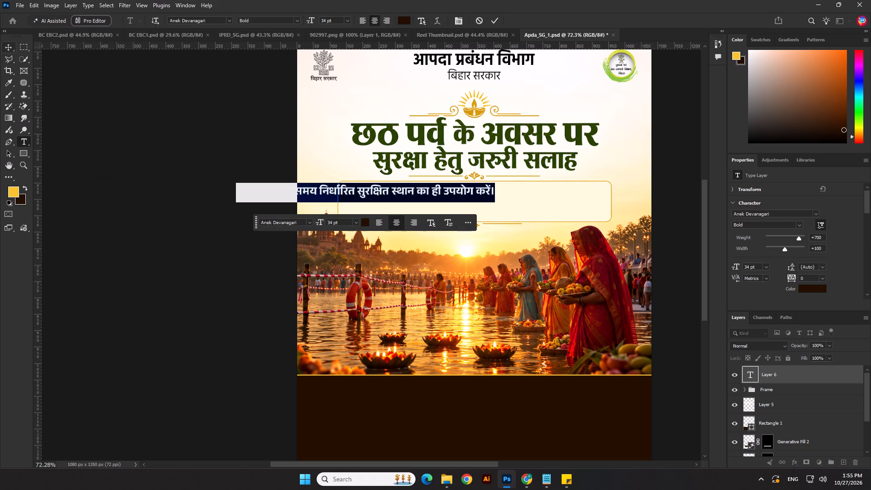
left_click(8, 47)
Move the advice line into the upper half of the cream box, scale it to about 31.41 pt and centre it horizontally.
scroll(371, 194, "up", 1)
left_click_drag(374, 187, 504, 192)
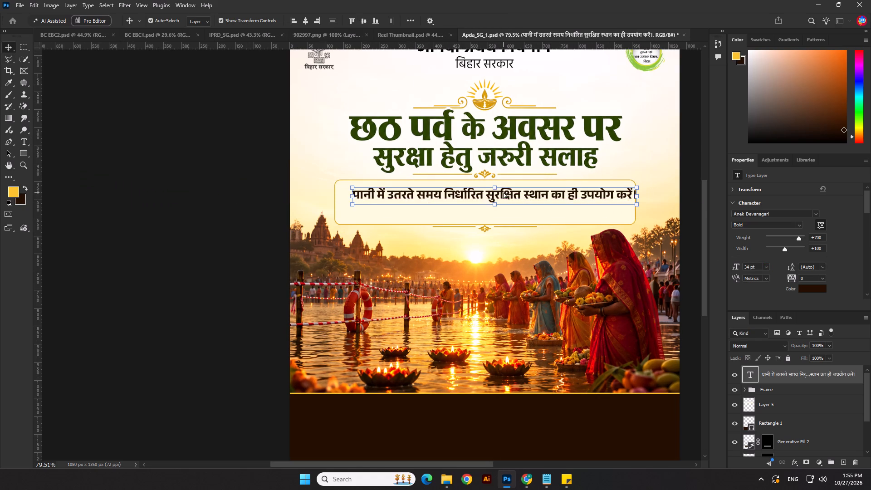
scroll(654, 193, "up", 2)
left_click_drag(634, 197, 607, 193)
left_click_drag(587, 191, 590, 191)
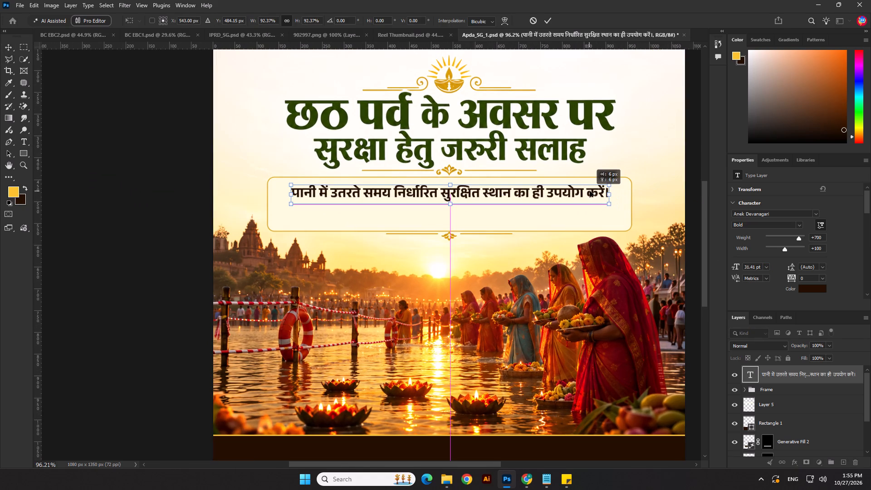
left_click_drag(590, 191, 592, 193)
key("backslash")
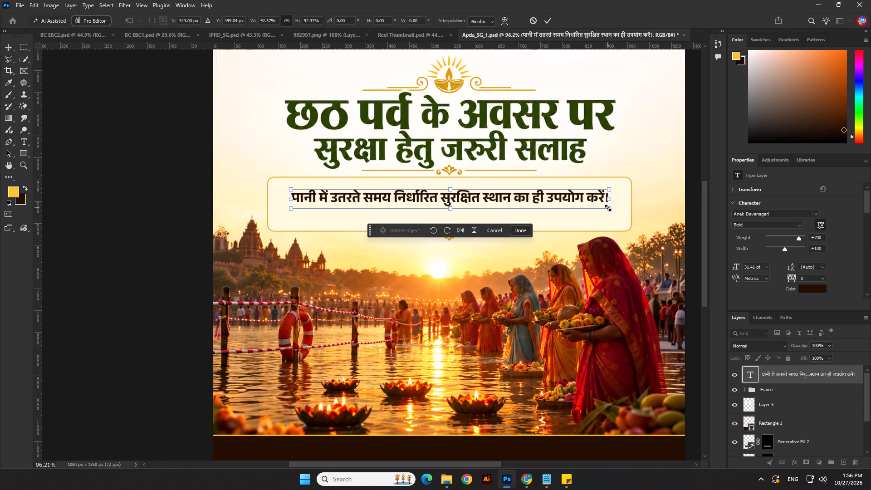
key("Return")
Duplicate the advice line directly below the original, inside the lower half of the cream box.
left_click_drag(590, 197, 587, 215, "alt+shift")
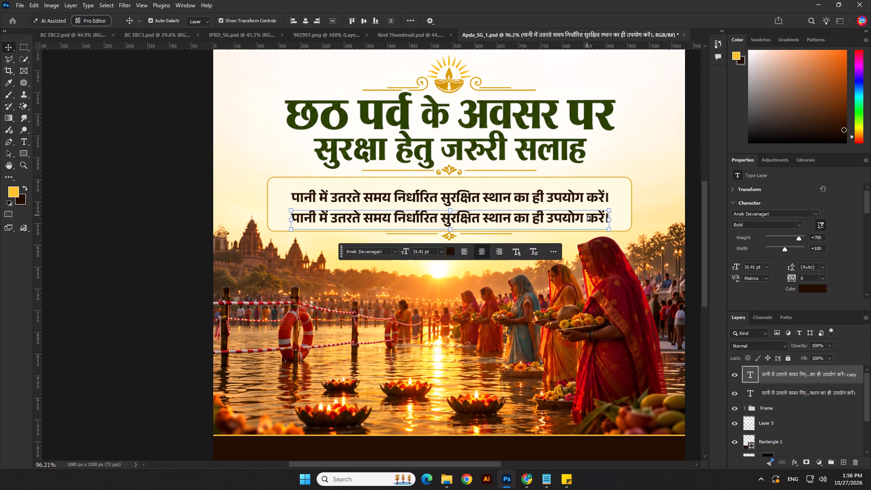
Switch to Notepad and copy the second advice line, "नदी या तालाब में बैरिकेडिंग और प्रशासन द्वारा जारी निर्देशों का पालन करें।", without its bullet.
key("alt+Tab")
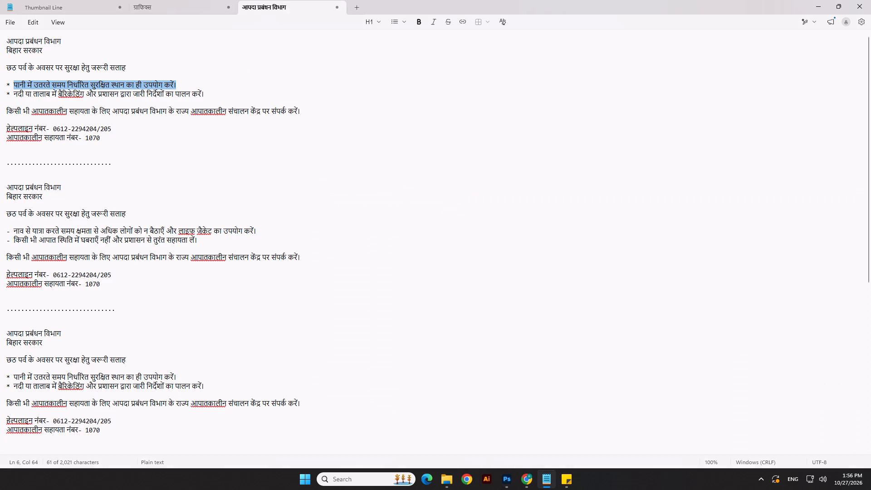
left_click_drag(15, 94, 204, 94)
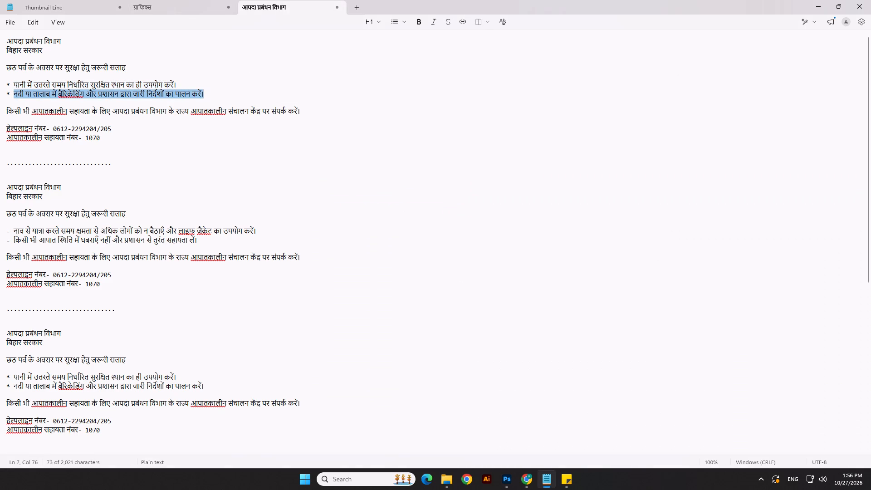
left_click_drag(204, 94, 205, 94)
key("ctrl+c")
key("ctrl+c")
Switch back to Photoshop and replace the duplicated line's text with the copied second advice line.
key("alt+Tab")
double_click(524, 221)
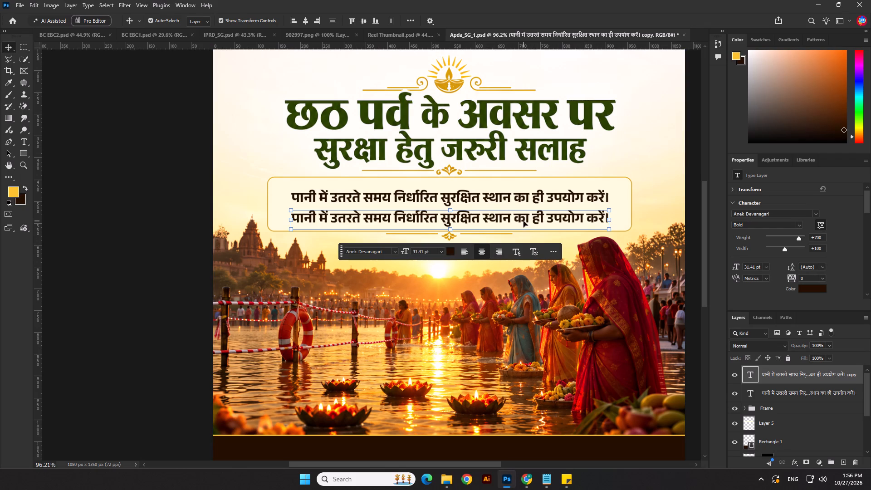
key("ctrl+v")
left_click(5, 44)
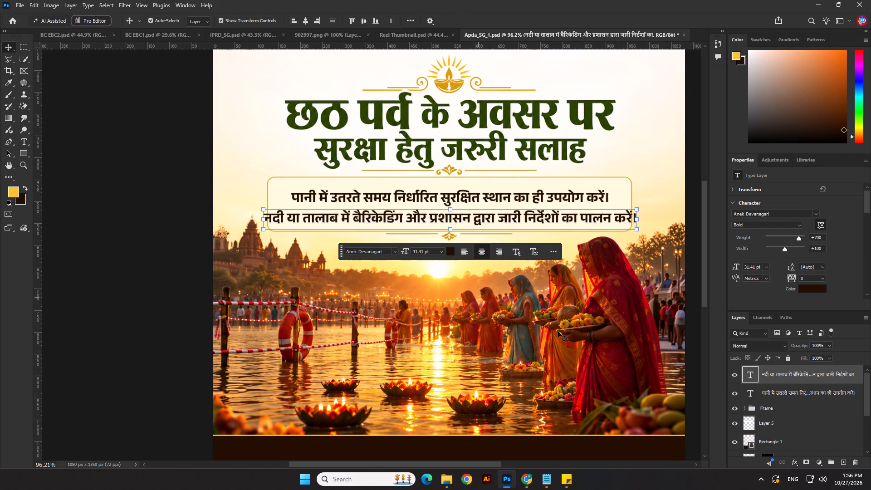
Check the advice box on the reference poster in Chrome and align the left edges of the two Photoshop advice lines to match.
left_click(528, 475)
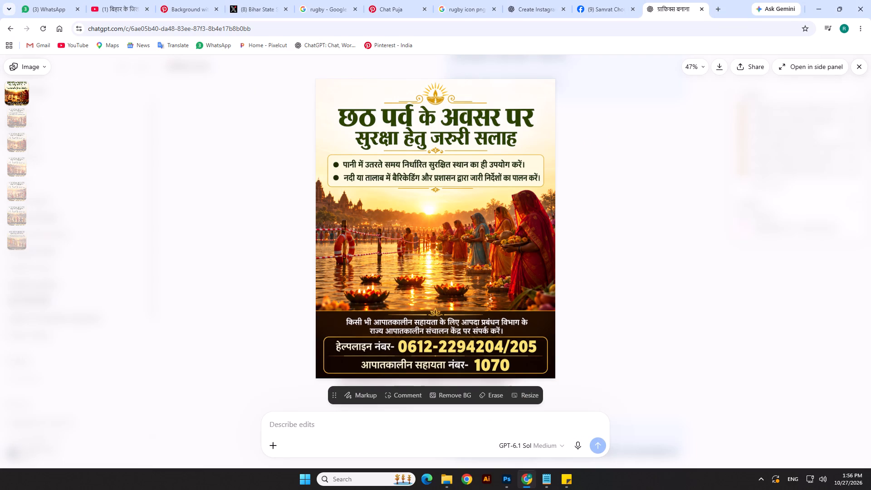
left_click(526, 476)
scroll(531, 218, "up", 2)
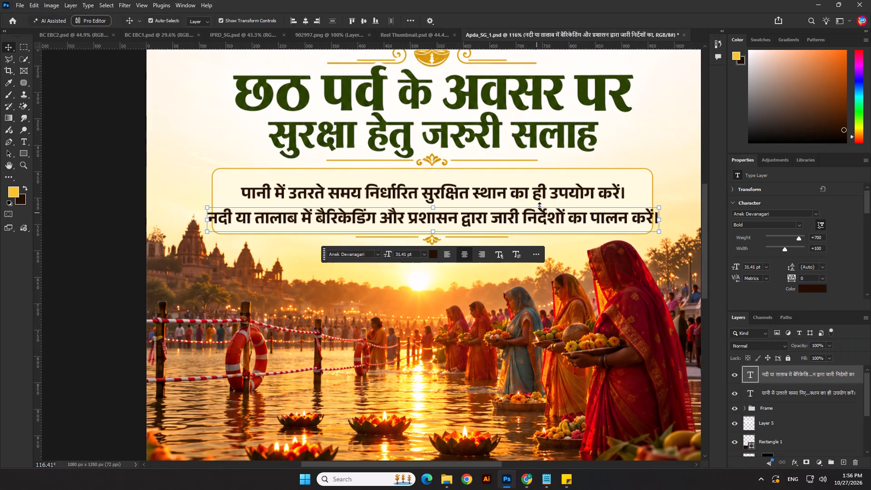
left_click(540, 191, "shift")
left_click(295, 20)
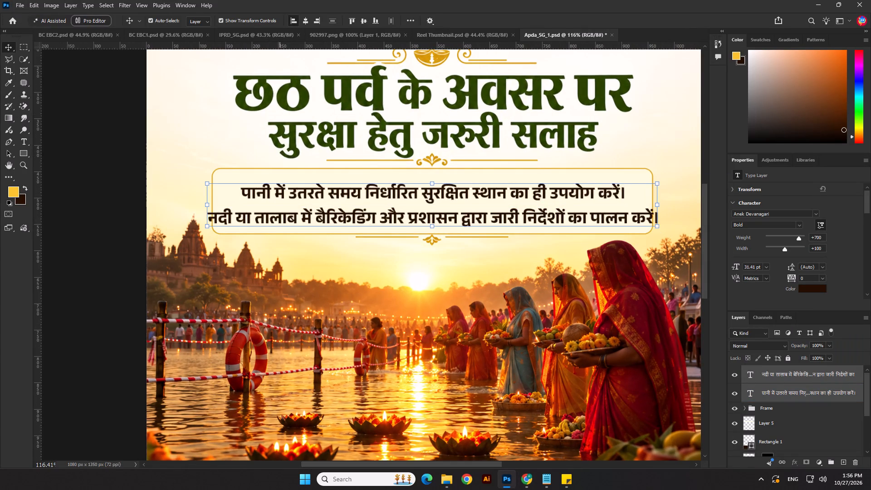
Move both advice lines within the cream box and scale them down together to about 29.91 pt.
left_click_drag(360, 211, 437, 206)
scroll(474, 225, "down", 2)
left_click_drag(646, 207, 621, 208)
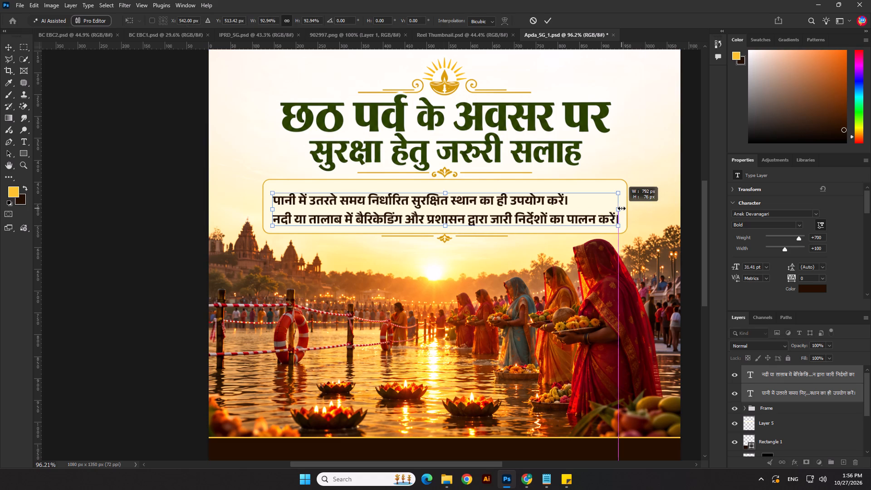
left_click_drag(621, 208, 628, 206)
key("Return")
Set the font weight of both advice lines to Medium.
left_click(801, 224)
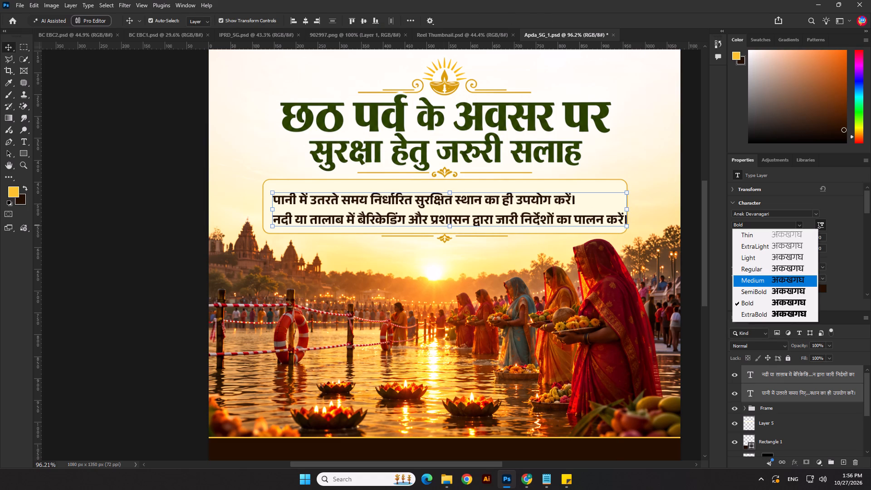
left_click(768, 284)
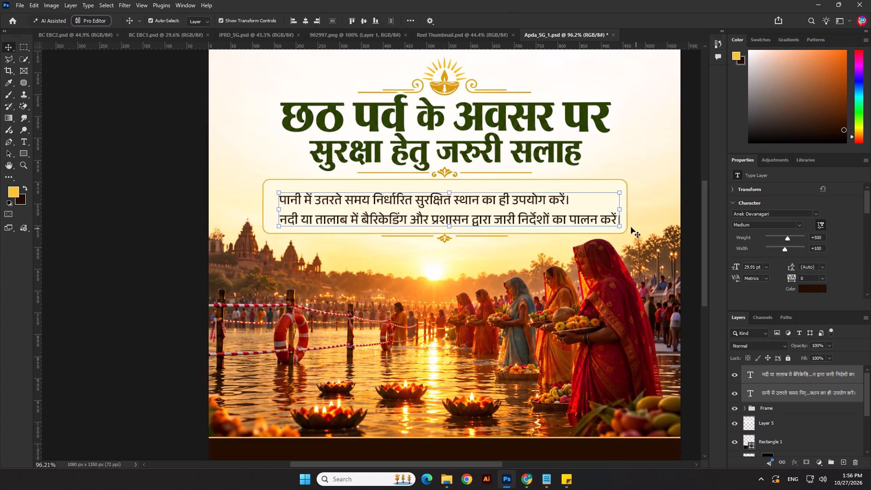
Nudge both advice lines slightly upward inside the cream box.
key("Up")
key("Up")
key("Up")
key("Up")
key("Up")
key("Down")
key("Down")
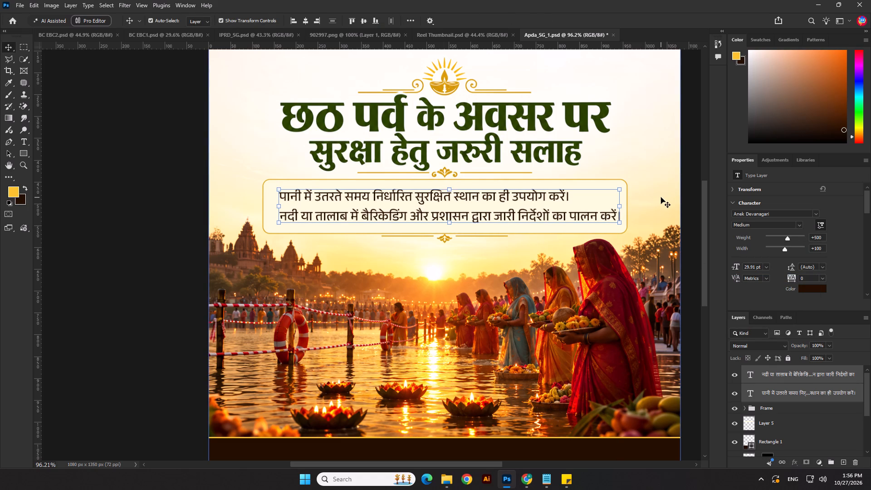
key("Down")
left_click(651, 201)
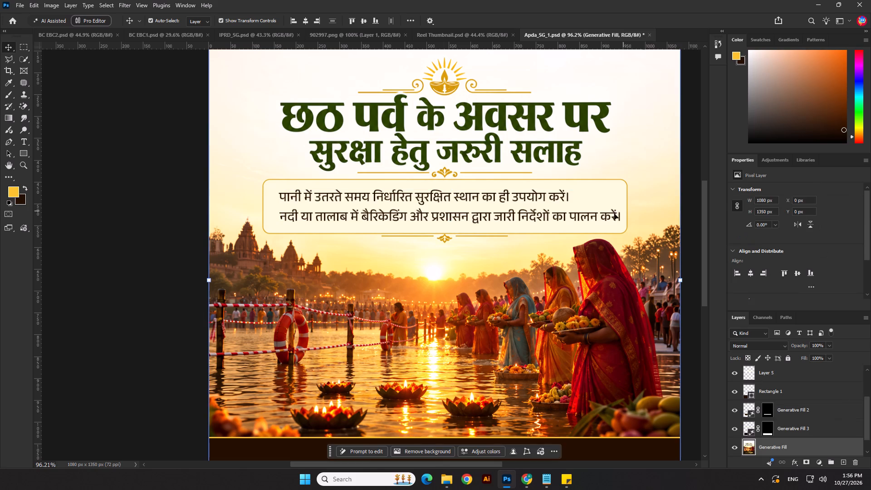
Widen the gap between the advice lines by nudging the first one up, and nudge the pair down to balance it vertically in the box.
left_click(499, 200)
key("Up")
key("Up")
key("Up")
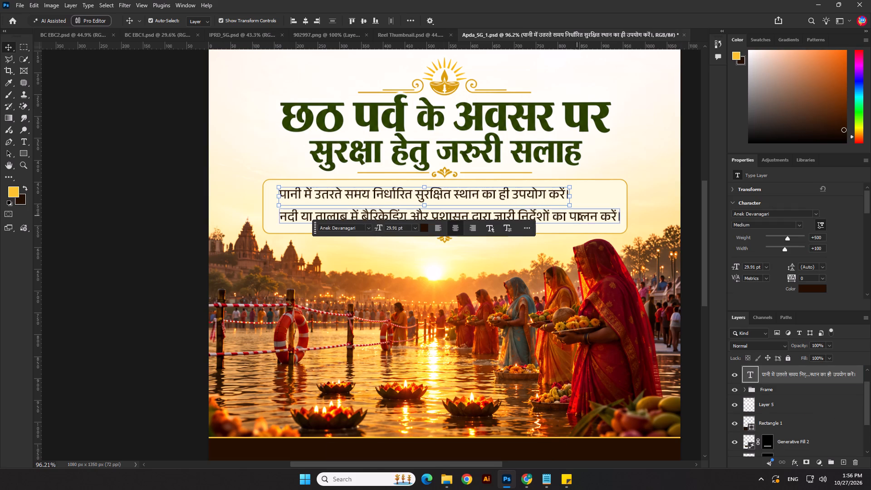
left_click(589, 219, "shift")
key("Down")
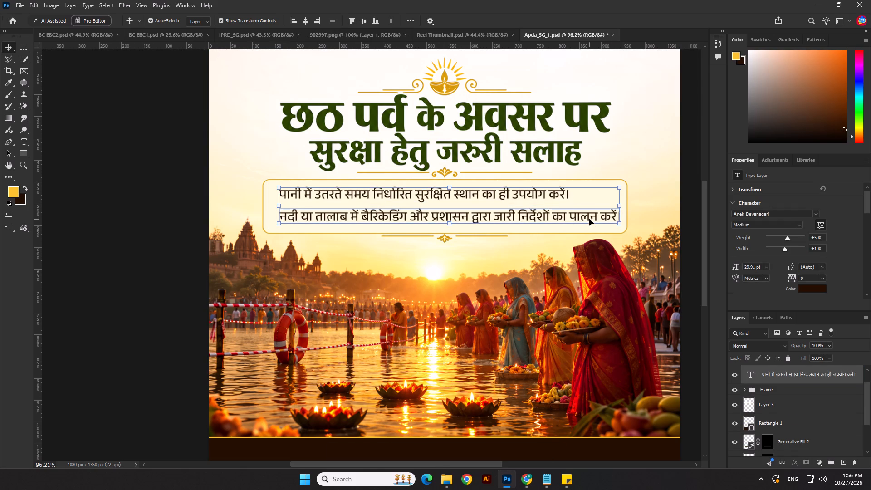
key("Down")
key("Down")
key("Up")
key("Down")
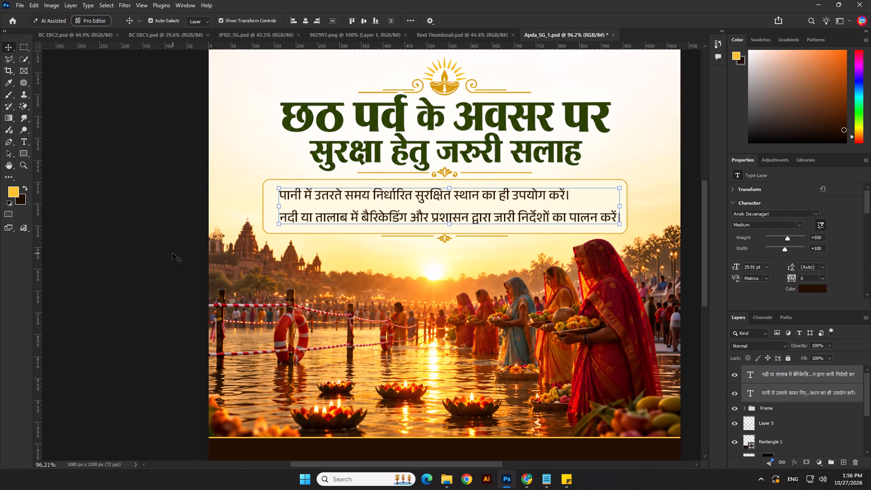
left_click(172, 253)
Save the poster document.
scroll(260, 221, "up", 2)
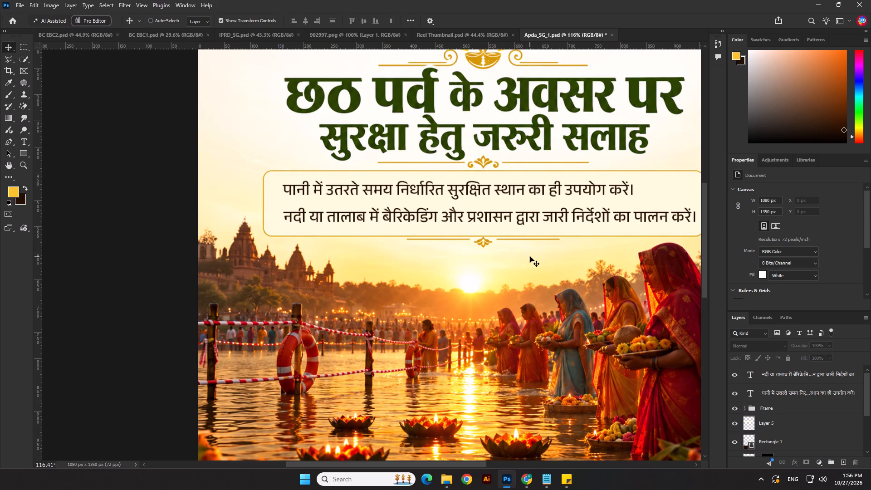
key("ctrl+s")
Draw a 12 px circle with the Ellipse tool as a bullet in front of the first advice line.
scroll(17, 151, "up", 2)
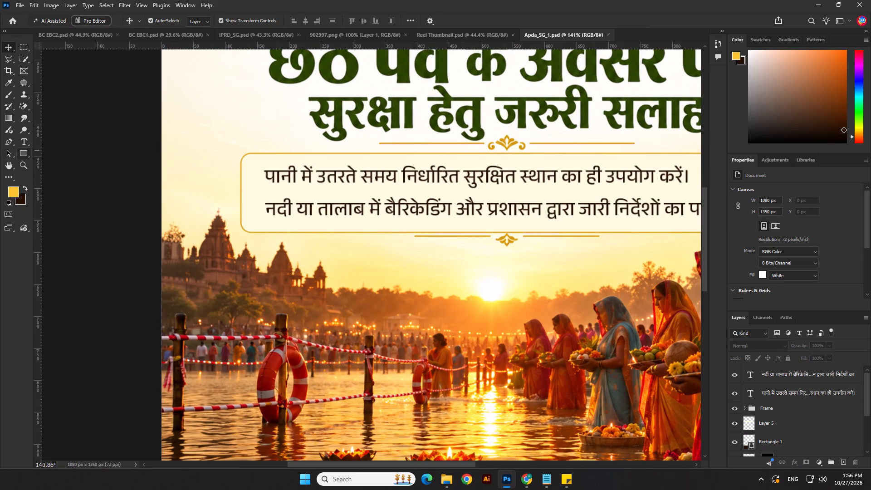
left_click(22, 150)
right_click(27, 153)
left_click(45, 165)
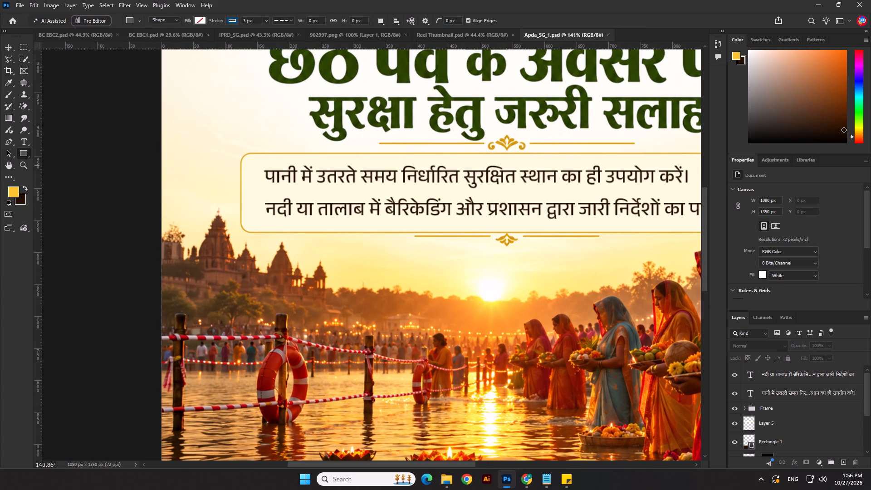
scroll(178, 180, "up", 4)
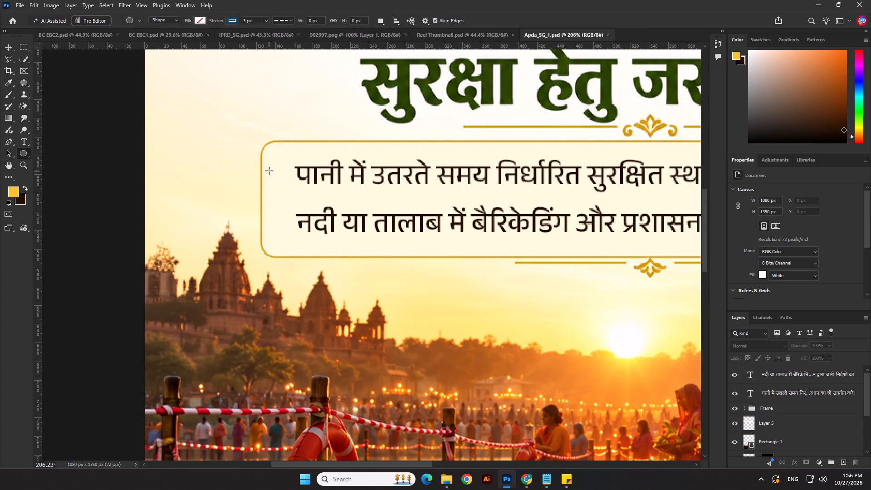
left_click_drag(269, 171, 281, 182, "shift")
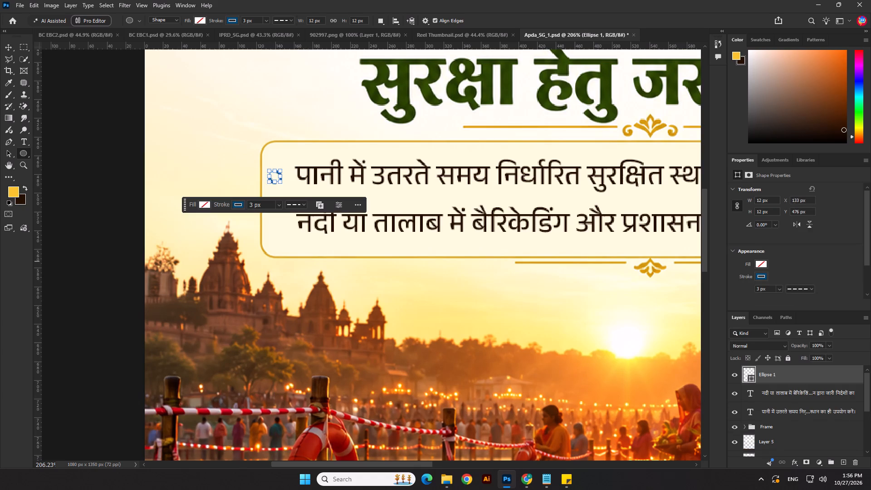
Remove the bullet circle's stroke and fill it with the recently used dark brown.
left_click(763, 275)
left_click(744, 292)
left_click(762, 263)
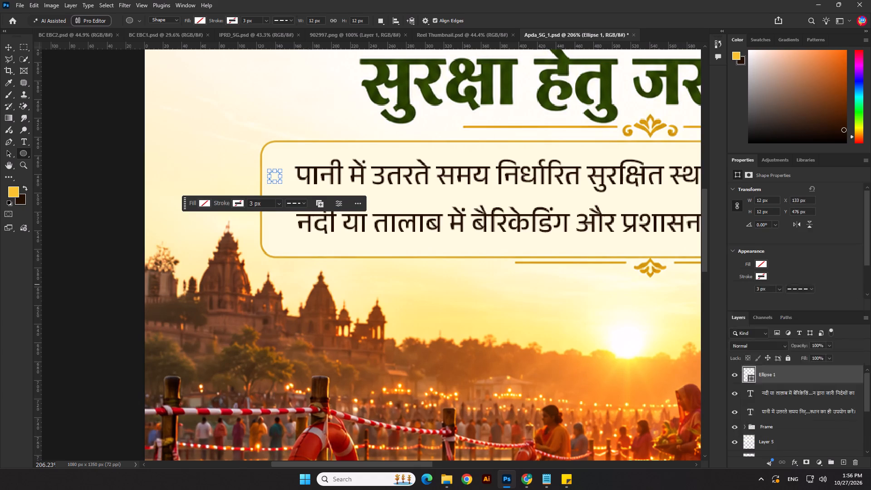
left_click(741, 311)
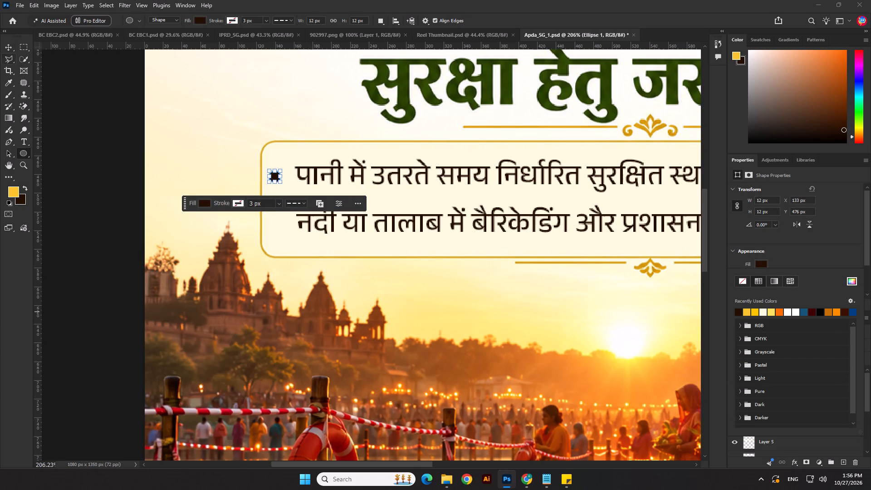
Position the bullet beside the first advice line at about X 136 px, Y 474 px.
left_click(6, 50)
left_click(49, 85)
scroll(236, 184, "up", 3)
left_click_drag(288, 175, 293, 171)
key("Left")
key("Left")
key("Left")
key("Up")
key("Up")
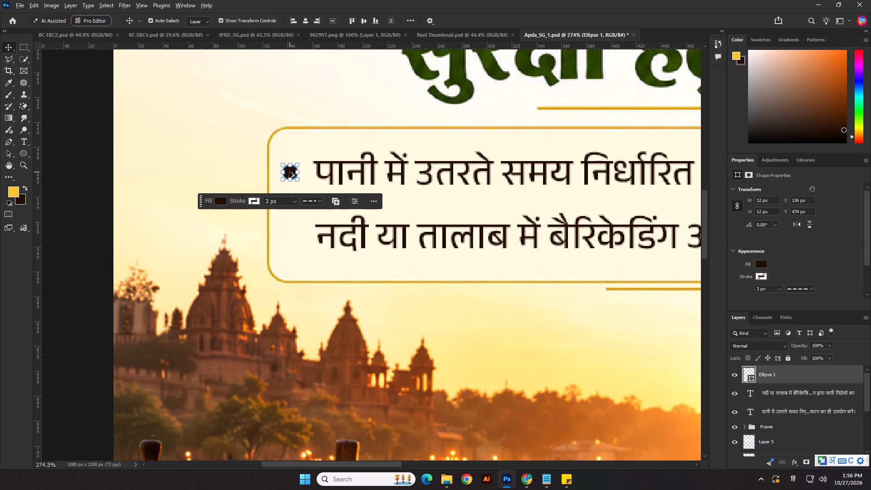
Duplicate the bullet straight down at X 136 px and line it up vertically with the second advice line.
left_click_drag(289, 171, 286, 250, "alt+shift")
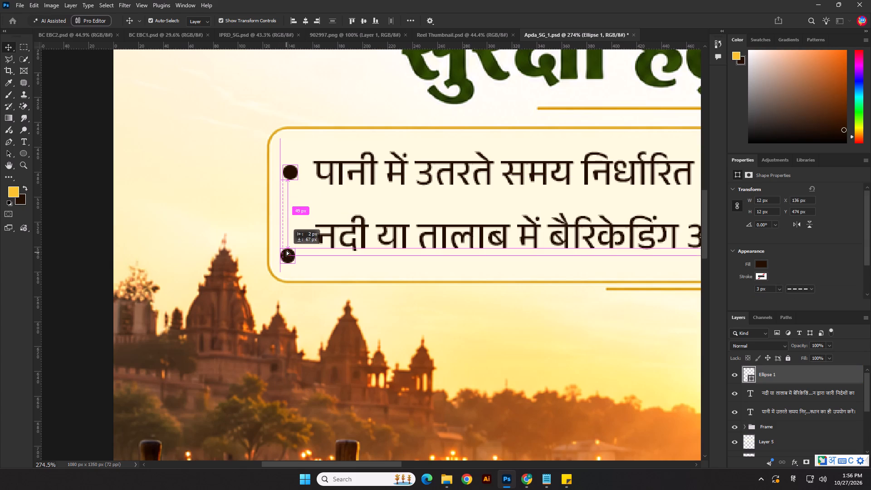
left_click_drag(286, 250, 289, 235, "alt+shift")
scroll(80, 209, "down", 1)
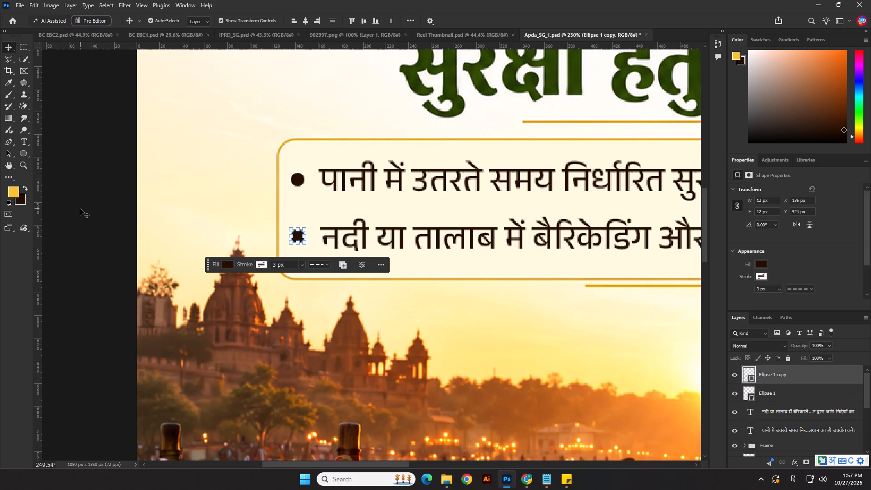
key("Down")
key("Down")
key("Up")
key("Down")
left_click(44, 192)
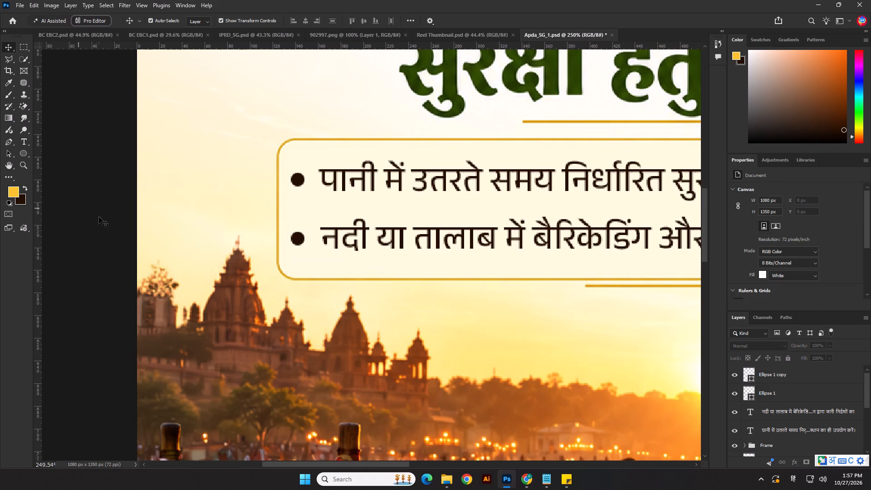
Save the poster document with the bulleted advice lines.
scroll(99, 217, "down", 15)
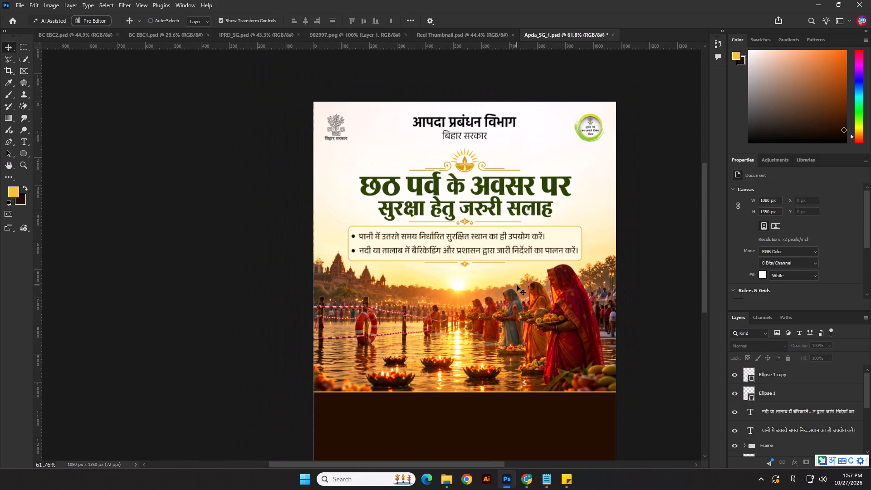
key("ctrl+s")
scroll(356, 151, "down", 4)
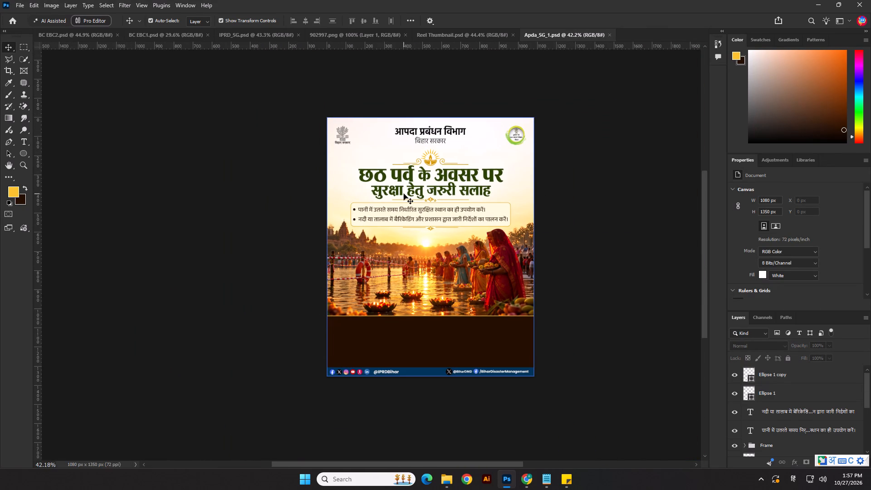
Switch to Notepad, copy the first poster's sentence about contacting the state emergency operations centre, and return to the poster.
left_click(588, 237)
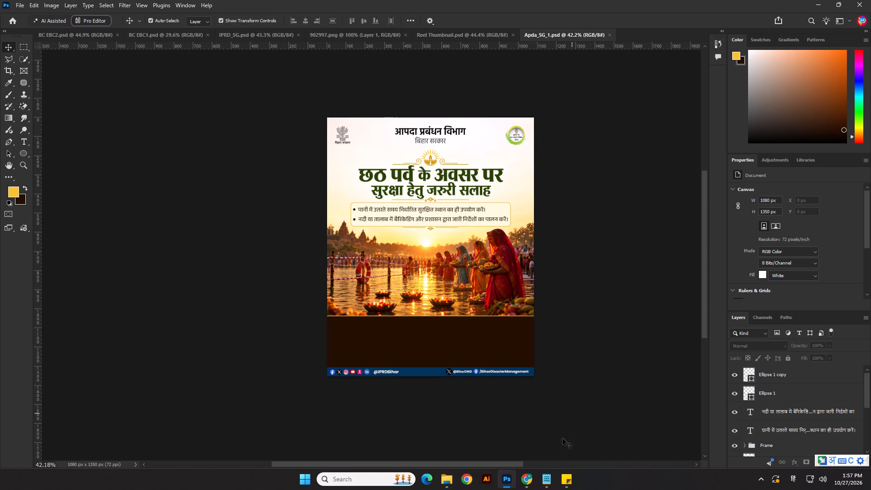
left_click(548, 474)
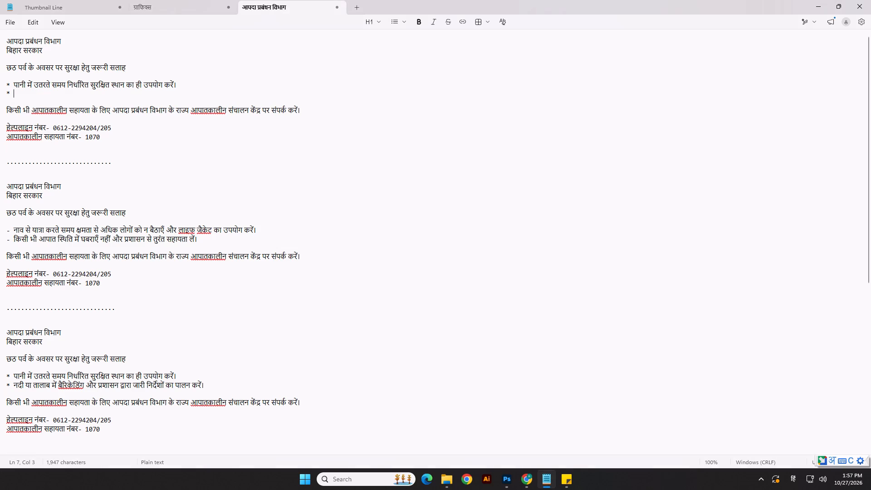
left_click_drag(7, 107, 111, 111)
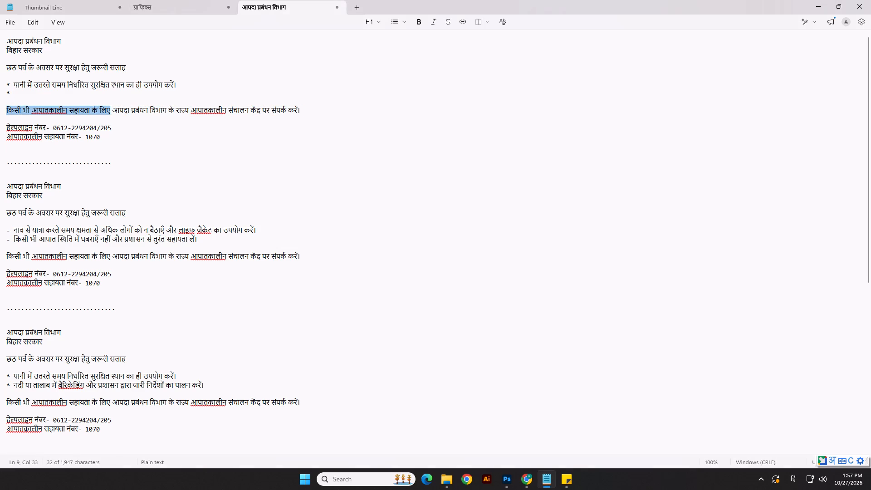
left_click_drag(111, 111, 300, 111)
key("ctrl+c")
key("ctrl+c")
key("ctrl+c")
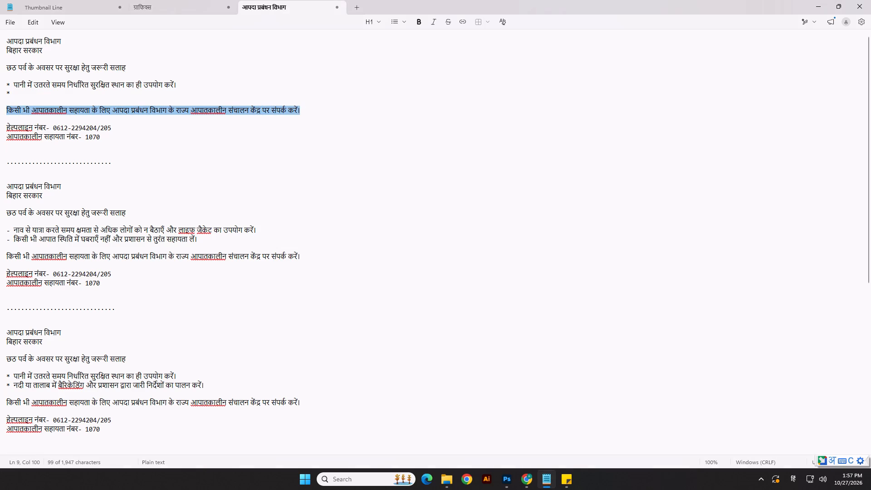
key("ctrl+c")
right_click(438, 211)
key("alt+Tab")
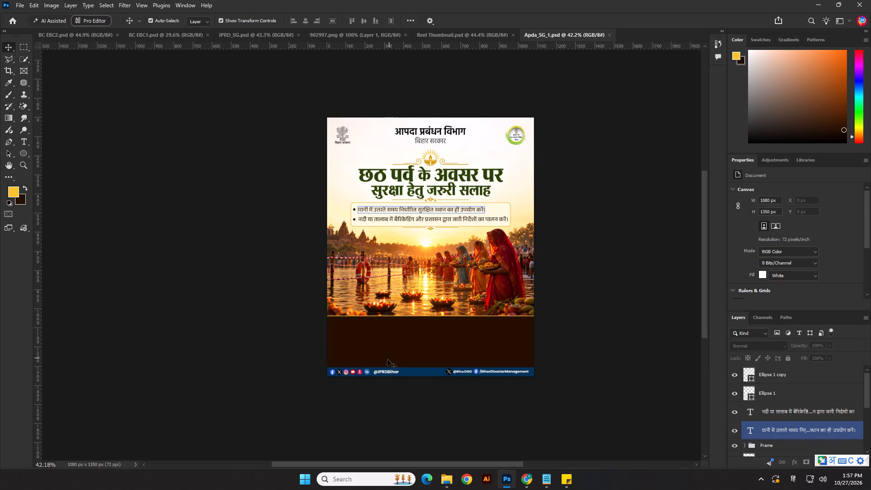
Paste the copied emergency assistance sentence into a wide text box in the dark band and colour it white.
scroll(387, 359, "up", 3)
left_click(22, 143)
scroll(337, 325, "up", 2)
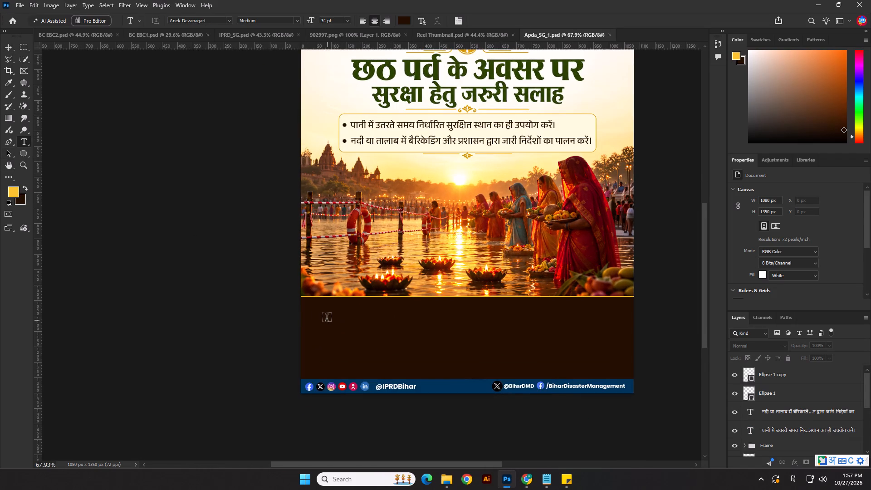
left_click_drag(323, 315, 607, 353)
key("ctrl+v")
key("ctrl+a")
left_click(807, 290)
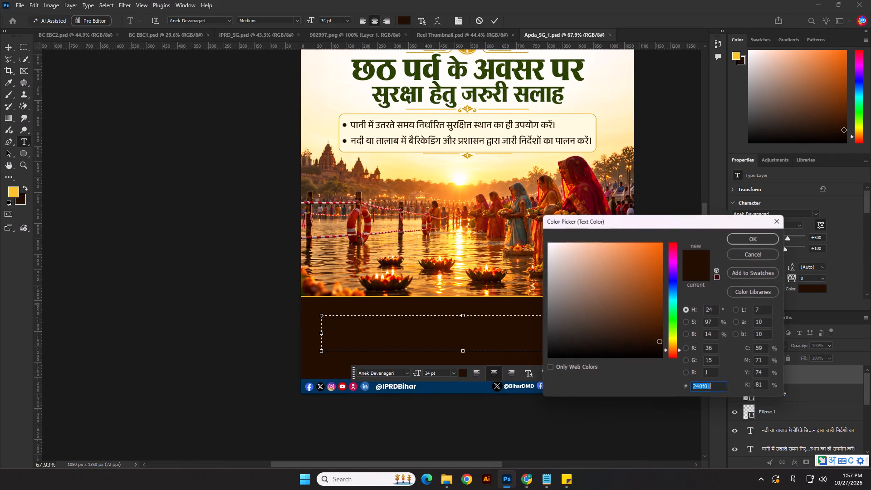
left_click_drag(629, 286, 476, 214)
left_click(756, 238)
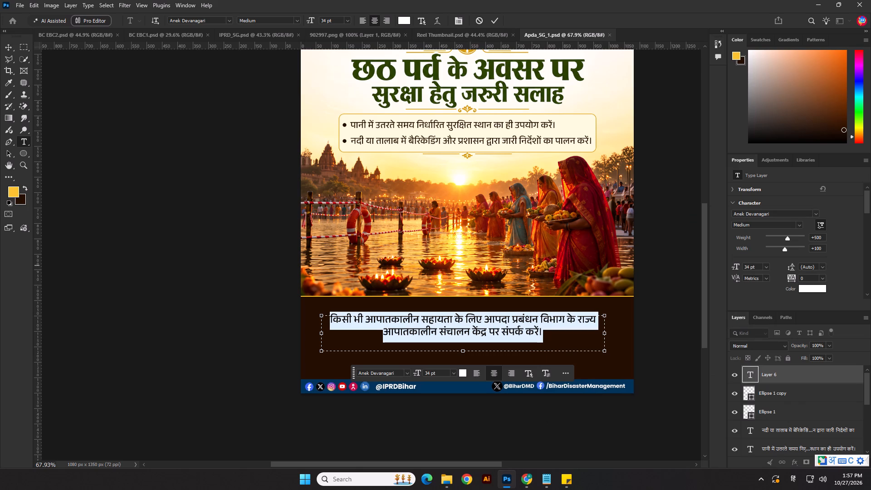
Set the emergency assistance sentence's font size to 38 pt.
left_click_drag(749, 266, 728, 269)
type("38")
key("Return")
key("BackSpace")
key("BackSpace")
key("super+space")
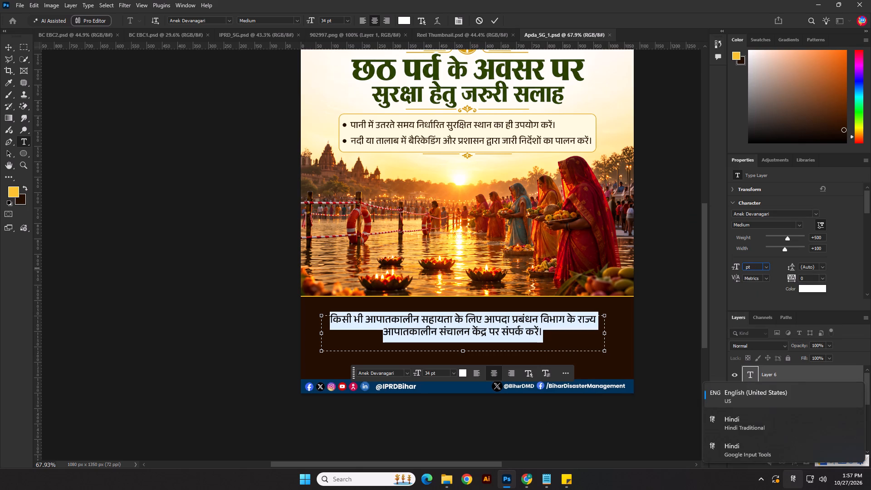
type("38")
key("Return")
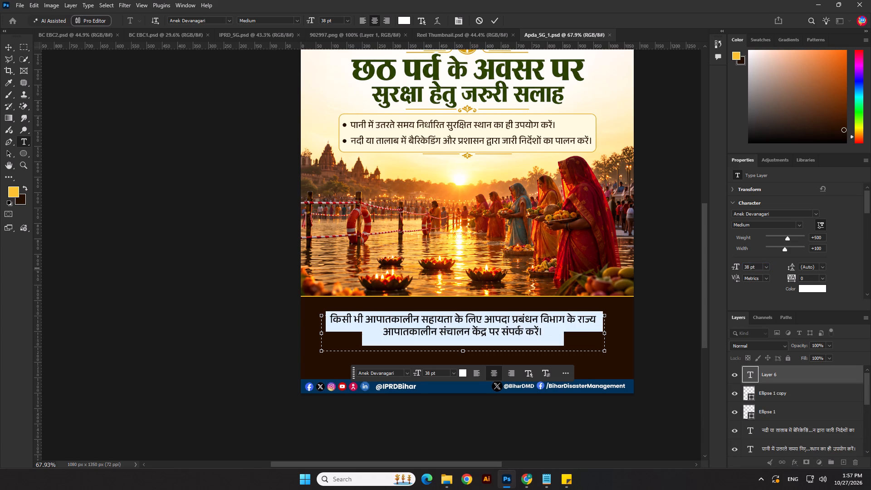
left_click(495, 18)
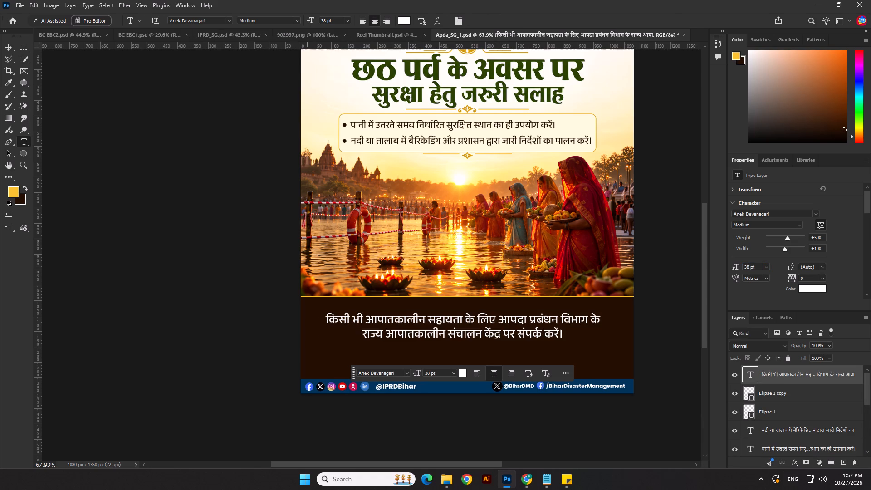
Centre the white emergency sentence horizontally on the poster and nudge it up about 22 px in the dark band.
left_click(10, 49)
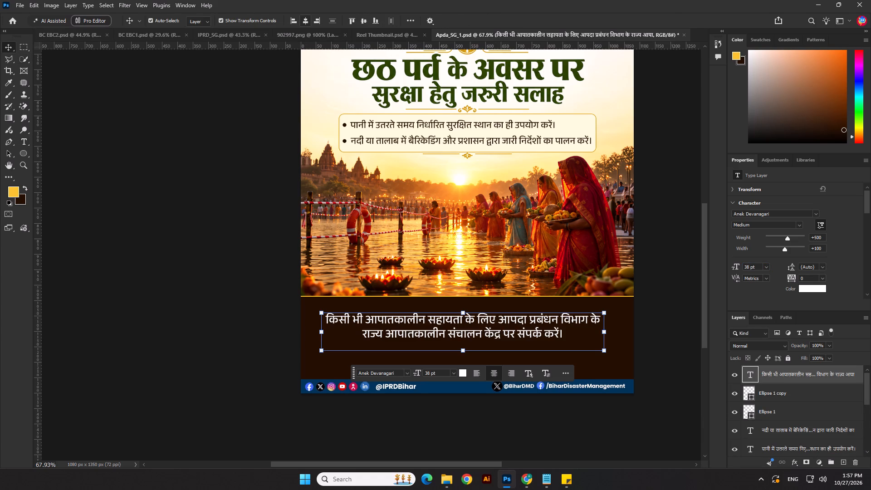
left_click(304, 19)
key("Up")
key("Up")
key("Up")
key("Up")
key("Up")
key("Up")
key("Up")
key("Up")
key("Up")
key("Up")
key("Up")
key("Up")
key("Up")
key("Up")
key("Up")
key("Up")
key("Up")
key("Up")
key("Up")
key("Up")
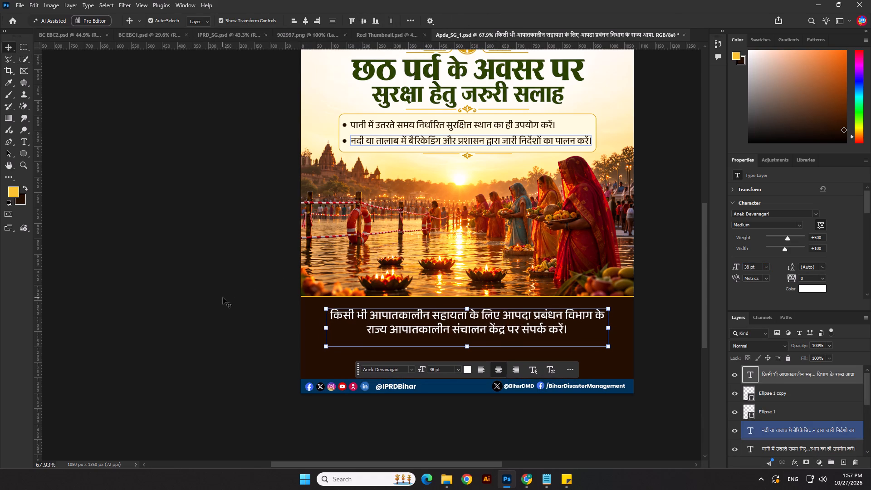
key("Up")
key("Up")
left_click(223, 298)
Draw a rectangle about 867 by 132 px in the dark band below the emergency assistance sentence.
scroll(451, 306, "up", 3)
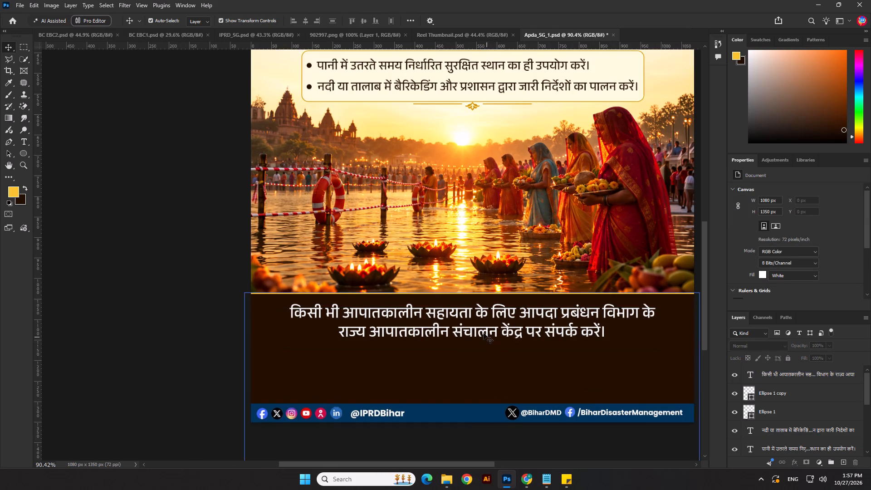
right_click(23, 155)
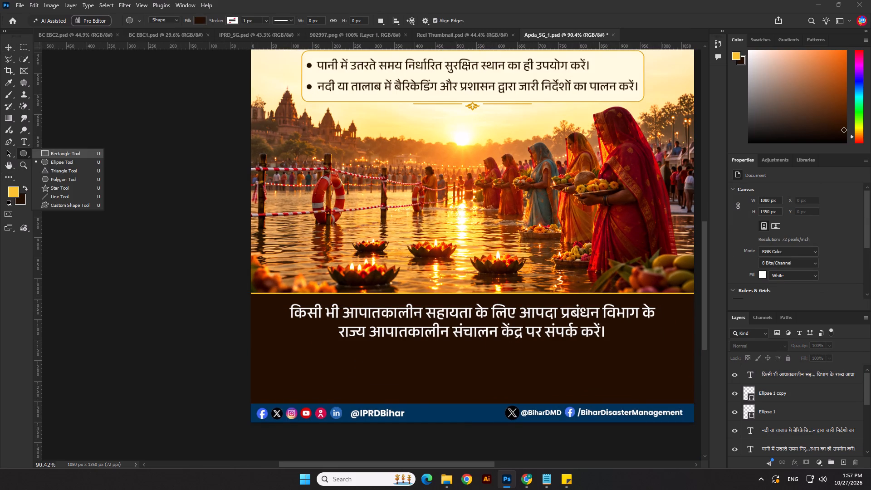
left_click(40, 155)
scroll(305, 323, "up", 1)
scroll(321, 353, "down", 3)
left_click_drag(300, 347, 491, 380)
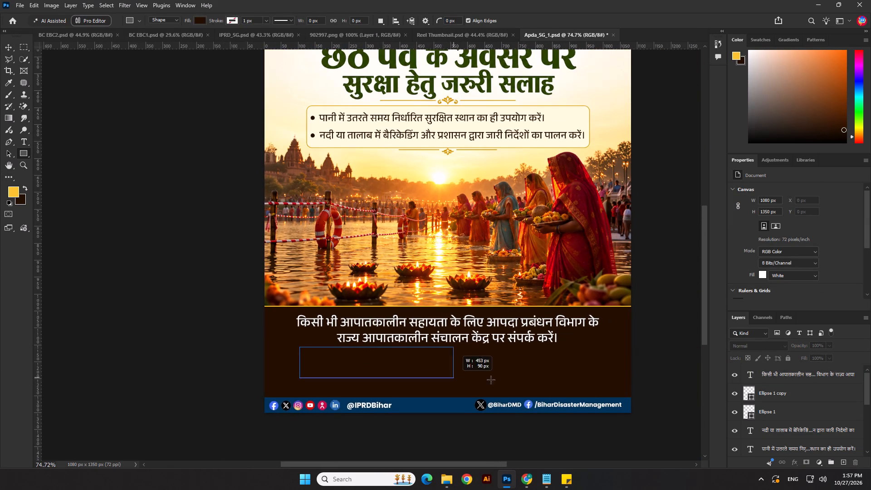
left_click_drag(491, 380, 593, 391)
Give the rectangle a stroke in the recently used yellow and a darker brown fill, 160900.
left_click(757, 266)
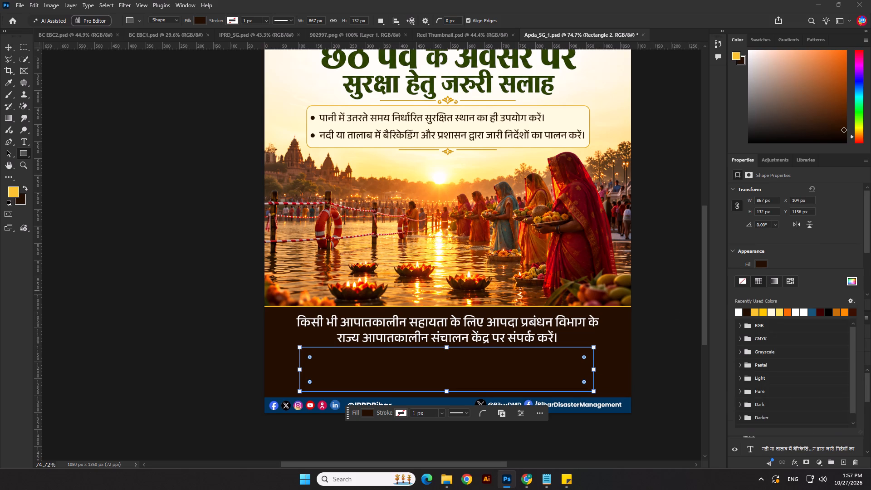
left_click(782, 265)
left_click(766, 277)
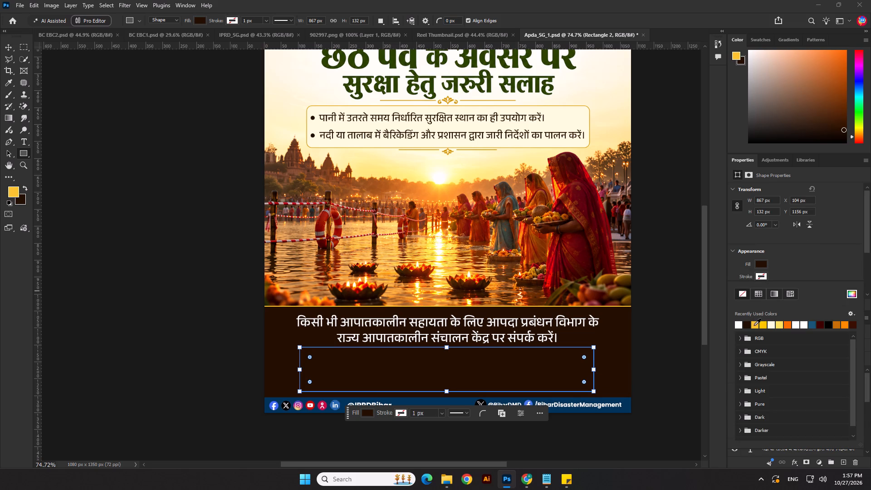
left_click(754, 325)
left_click(760, 266)
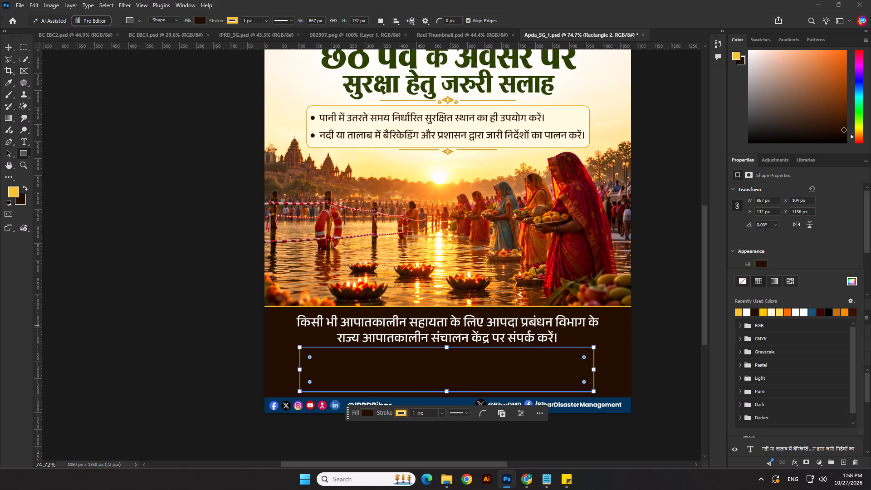
left_click(848, 278)
left_click(661, 348)
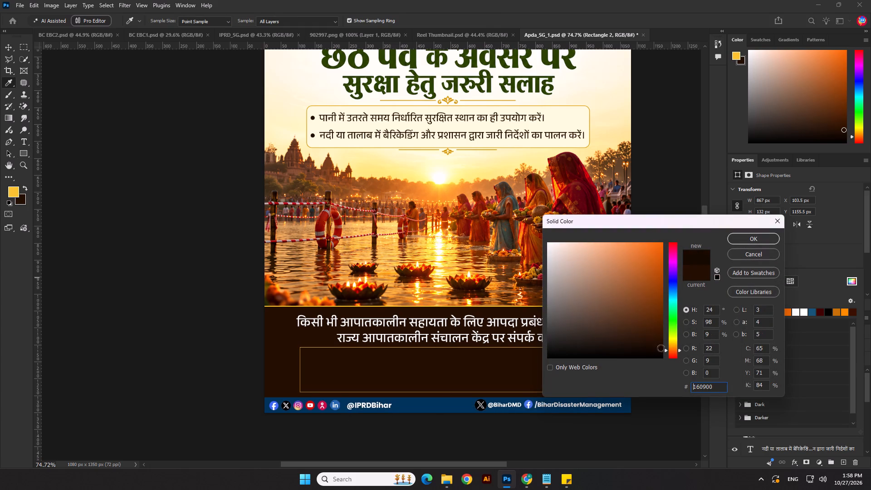
left_click(744, 243)
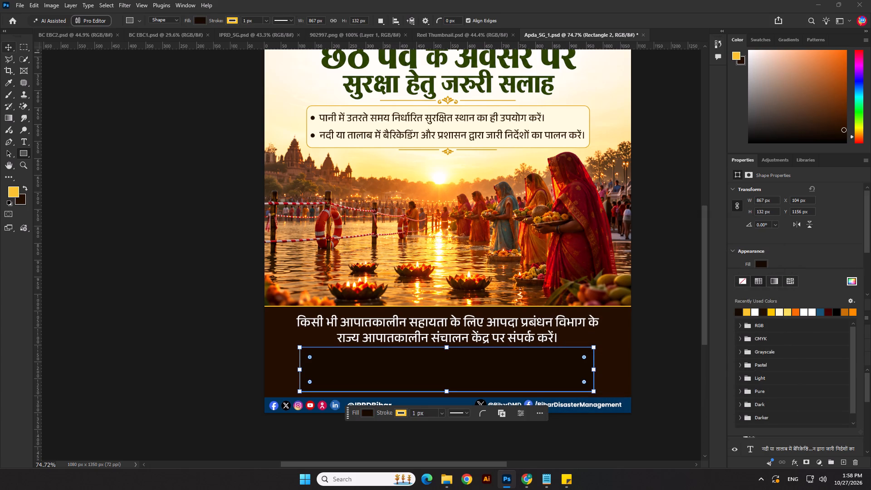
Centre the rectangle horizontally on the poster.
left_click(7, 46)
left_click(303, 23)
Round the rectangle's corners to 11 px and set its stroke width to 1.5 px, keeping it centred.
scroll(766, 249, "down", 2)
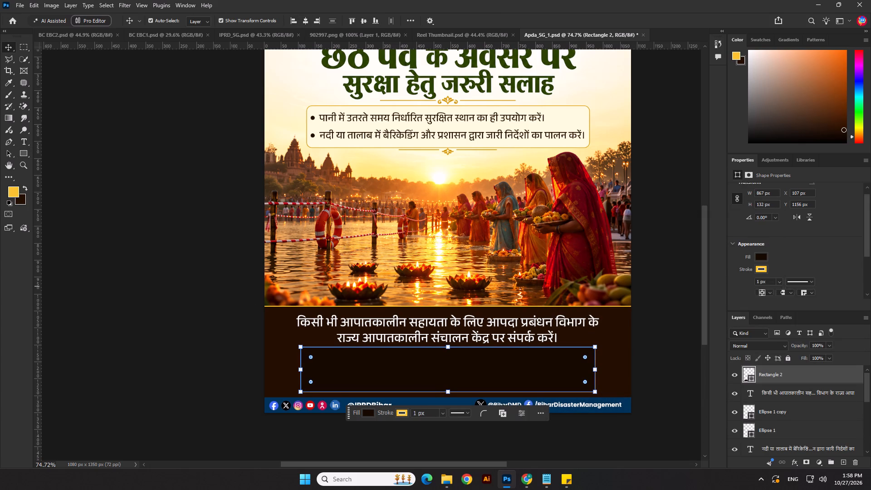
scroll(779, 240, "down", 2)
left_click_drag(751, 282, 756, 283)
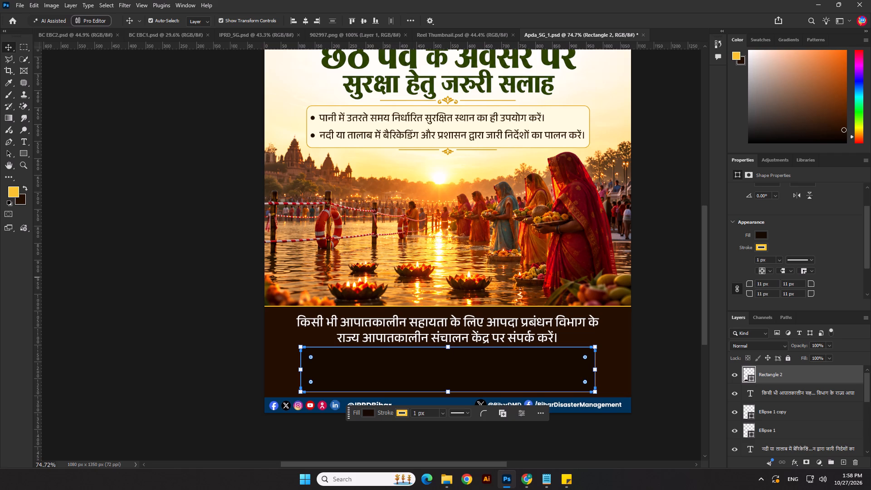
left_click(758, 261)
type(".5")
key("Return")
left_click(679, 327)
left_click(501, 363)
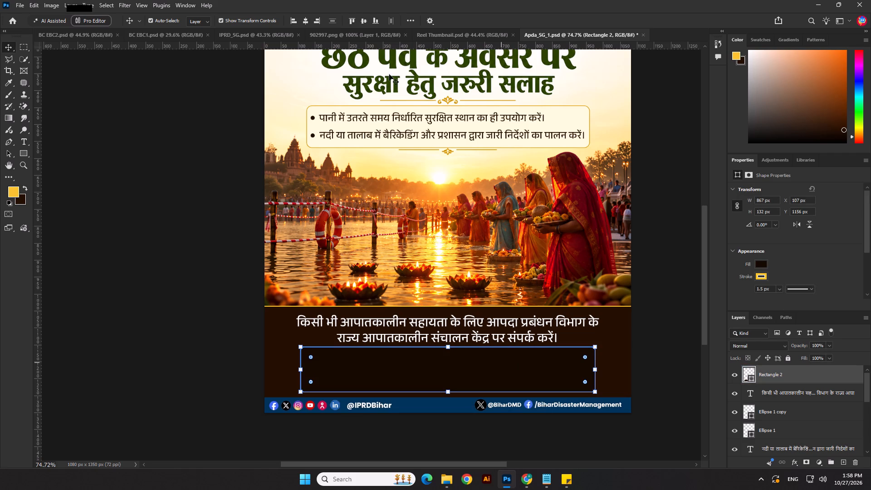
left_click(305, 22)
left_click(191, 240)
Nudge the white emergency sentence up about 7 px to widen the gap above the rounded box.
left_click(436, 336)
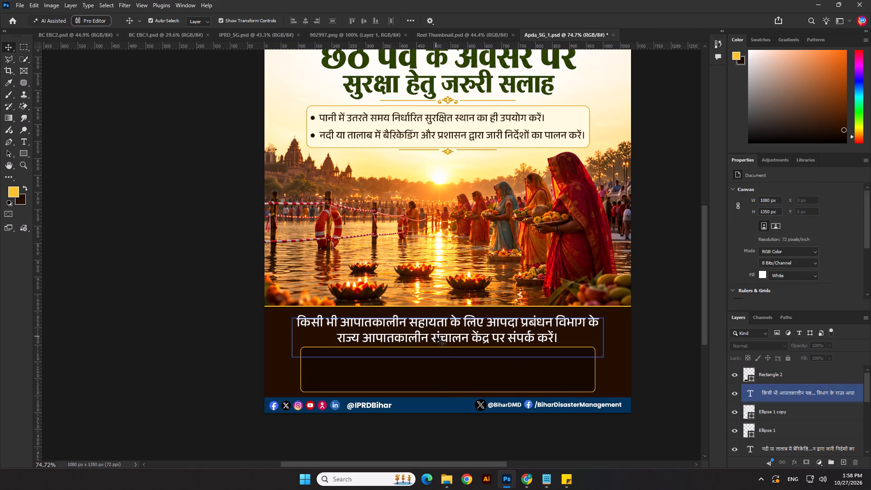
key("Up")
key("shift+Up")
key("Down")
key("Down")
key("Down")
key("Down")
left_click(206, 337)
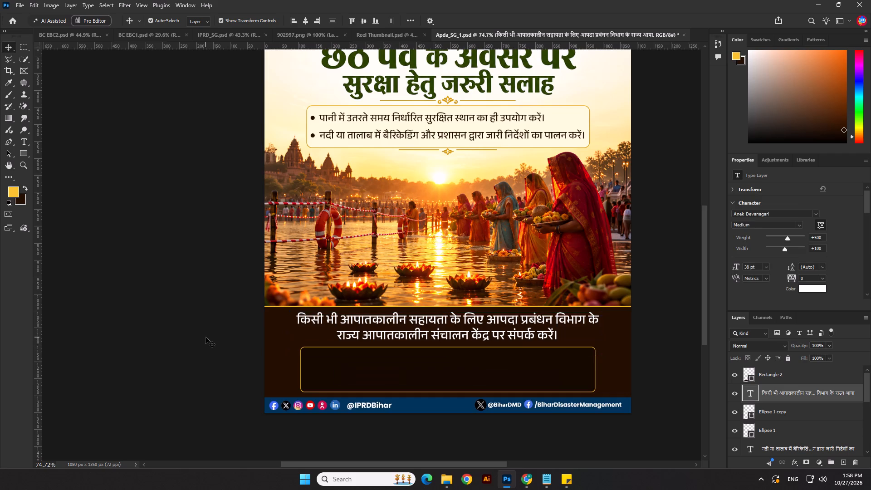
Save the poster document with the emergency sentence and the rounded box.
scroll(309, 283, "down", 4)
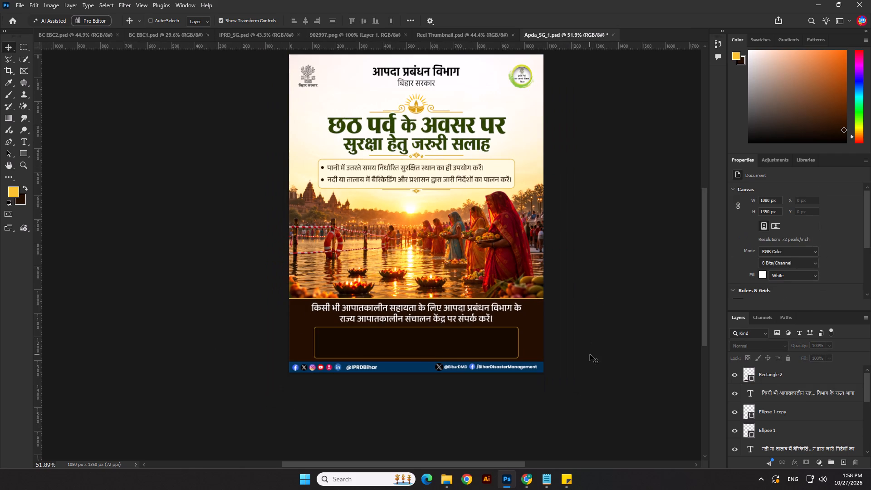
key("ctrl+s")
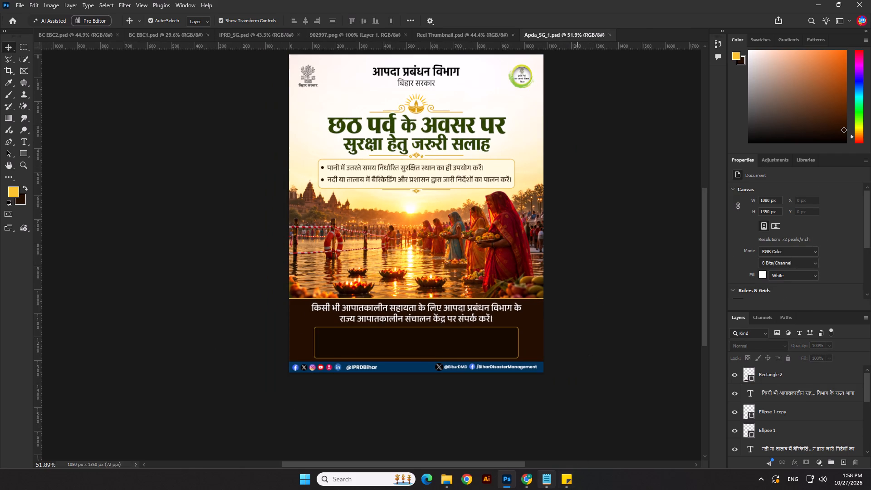
Switch to Notepad, copy the first poster's helpline and emergency number lines, and return to the poster.
left_click(548, 481)
left_click_drag(7, 127, 85, 137)
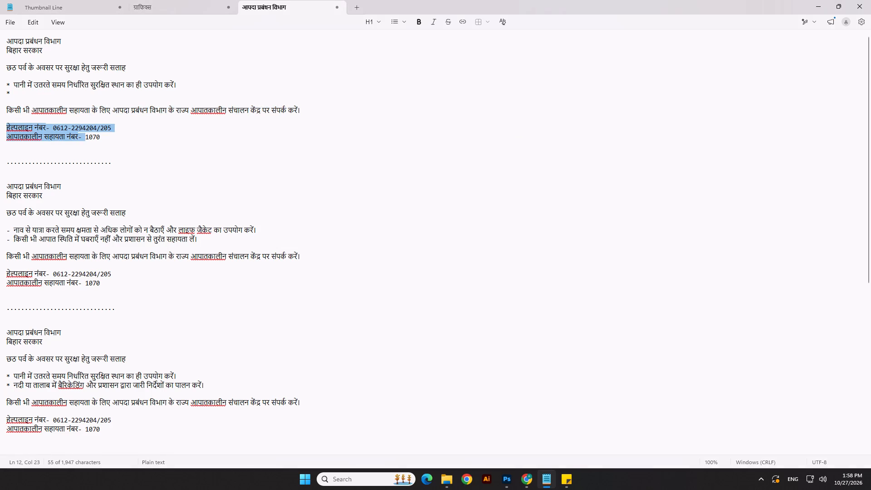
left_click_drag(85, 137, 100, 135)
key("ctrl+c")
key("ctrl+c")
key("alt+Tab")
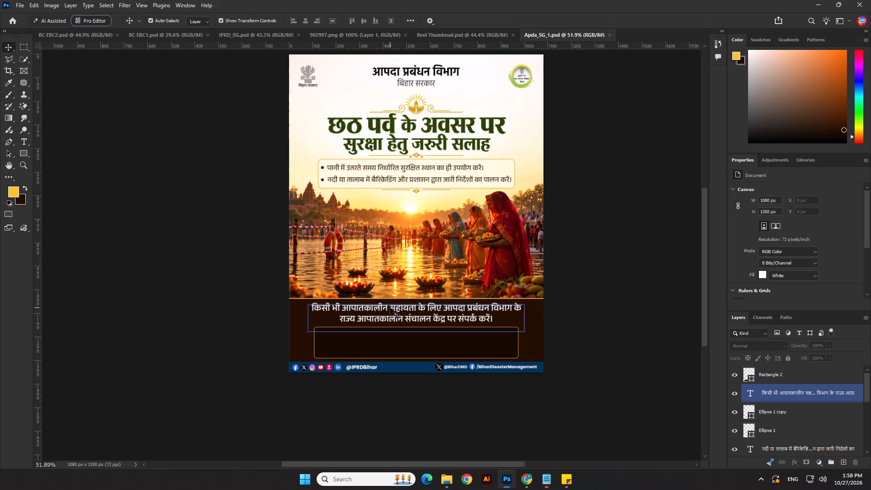
Duplicate the second advice line into the dark rounded box and move its layer directly below the emergency sentence layer.
scroll(399, 312, "up", 3)
left_click(418, 318)
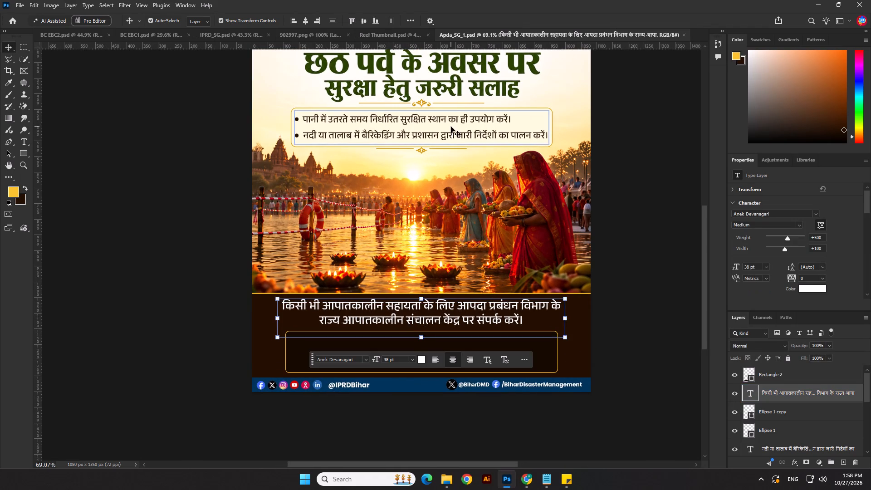
left_click(449, 133)
left_click_drag(438, 137, 435, 353, "alt")
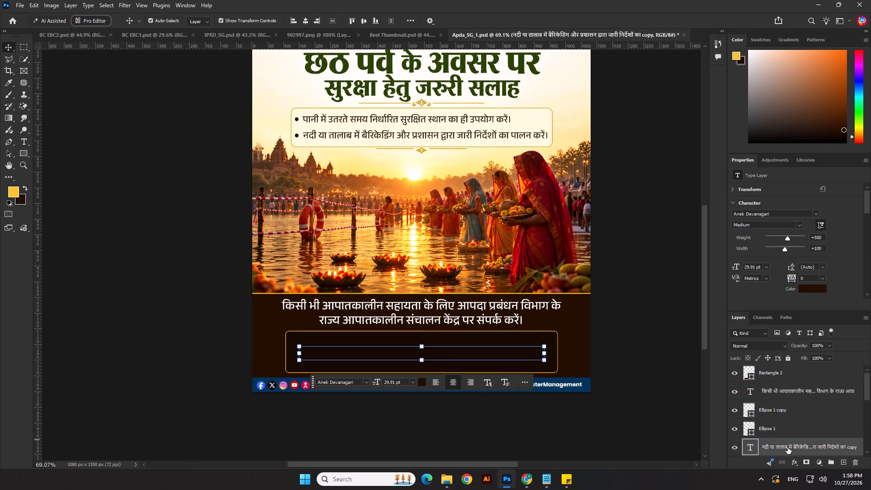
left_click_drag(788, 447, 789, 403)
Recolour the duplicated advice line in the dark rounded box to white.
left_click(807, 289)
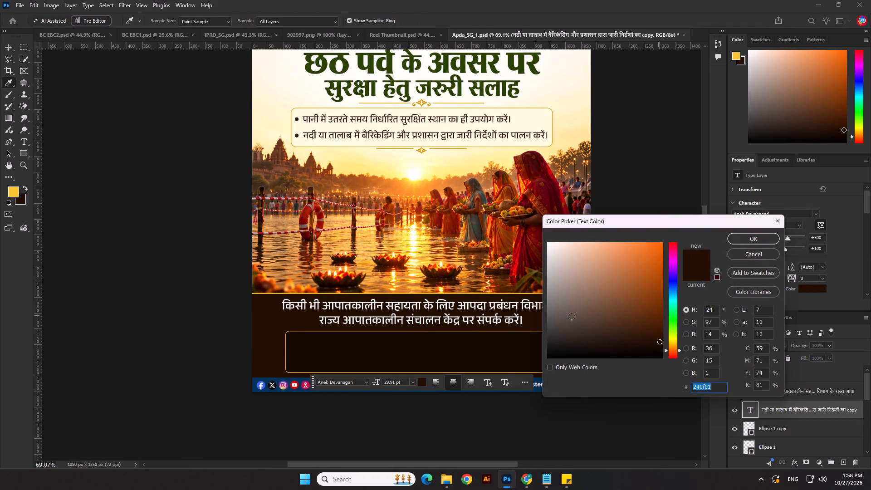
left_click_drag(571, 316, 485, 217)
left_click(736, 235)
Move the white duplicated text layer above the Rectangle 2 layer in the stacking order.
scroll(429, 372, "up", 3)
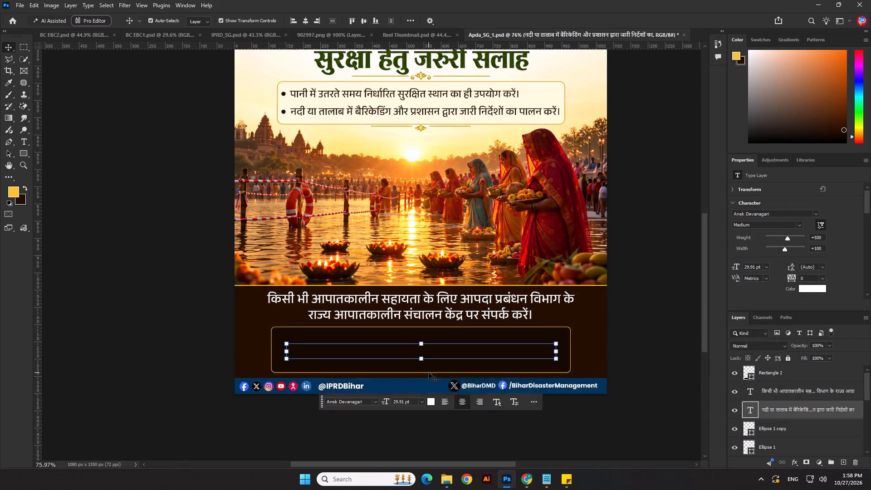
scroll(429, 372, "up", 1)
scroll(773, 402, "up", 1)
left_click_drag(769, 412, 775, 368)
Replace the duplicated line with the copied helpline and emergency number lines, set them to 45 pt, and nudge the text up 20 px.
double_click(473, 371)
key("ctrl+v")
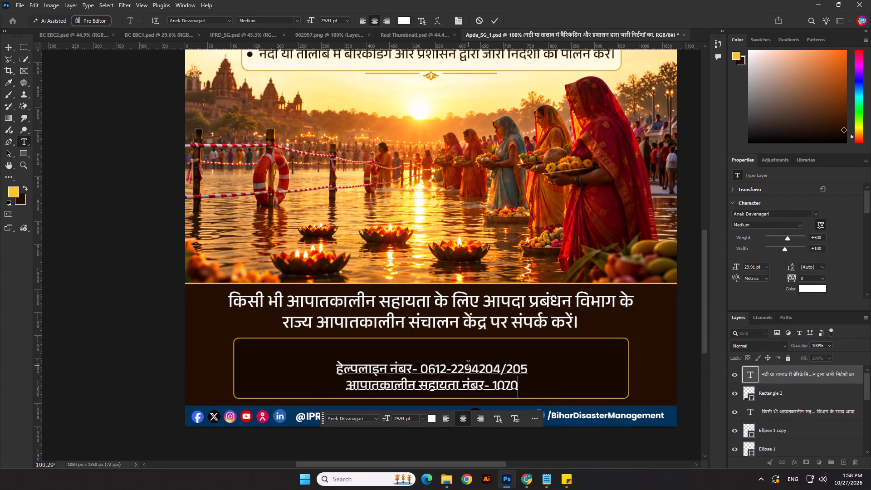
key("ctrl+a")
left_click_drag(738, 269, 739, 269)
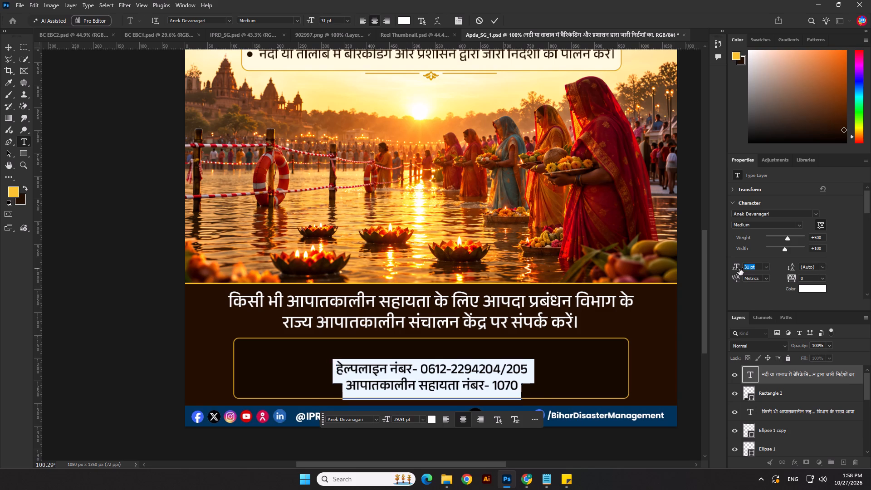
left_click_drag(739, 269, 745, 269)
left_click(497, 24)
key("shift+Up")
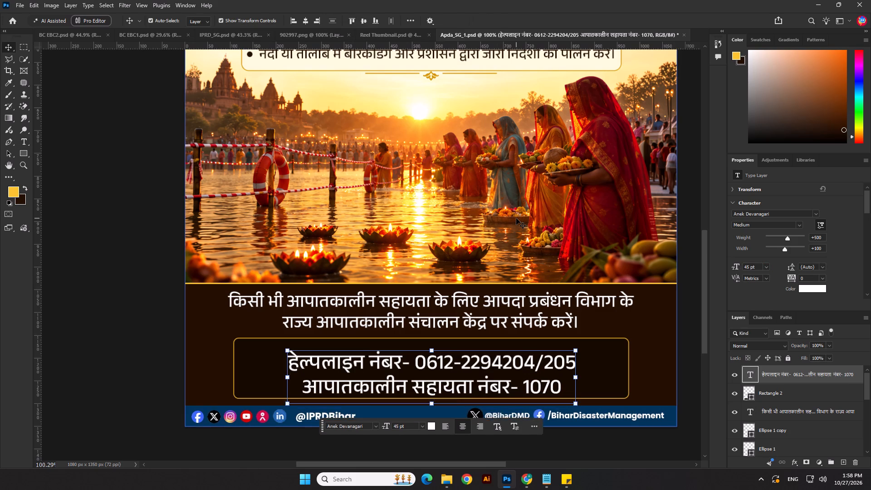
key("shift+Up")
Set the two-line helpline text to Bold and centre it horizontally on the poster.
left_click(800, 223)
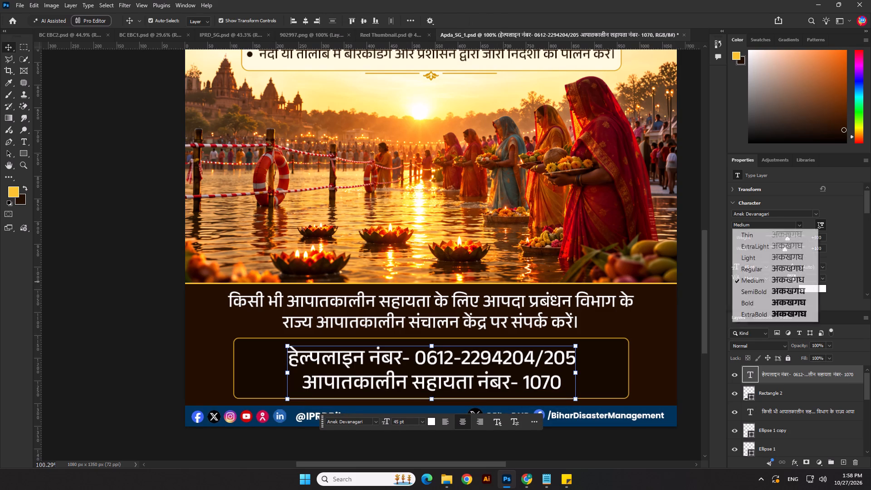
left_click(774, 300)
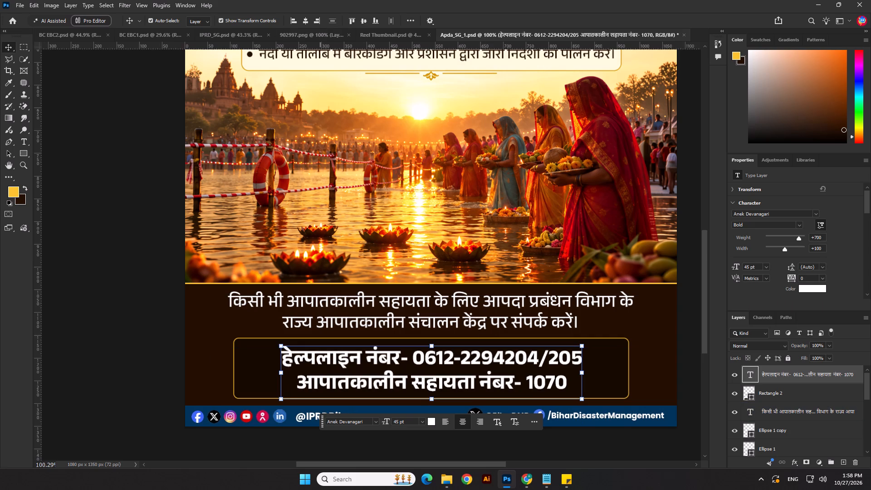
left_click(307, 18)
left_click(171, 278)
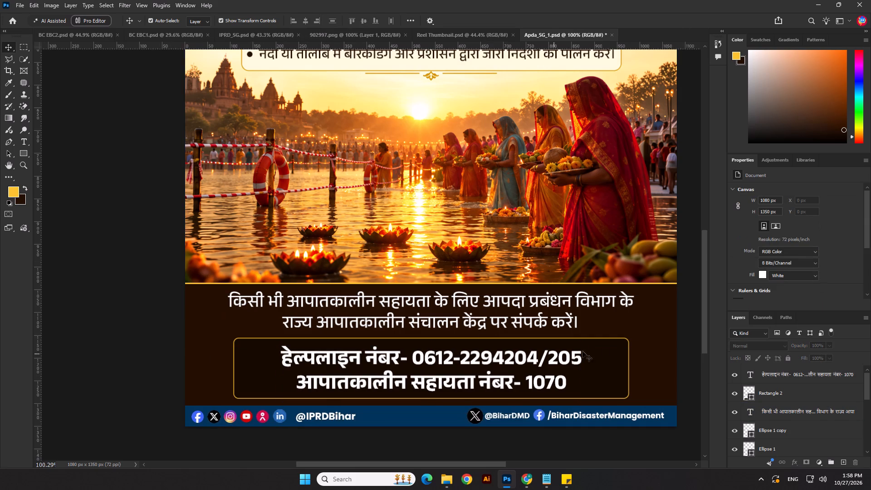
Switch to Chrome to examine the helpline box in the generated reference poster, and return to the Photoshop document.
scroll(501, 304, "down", 9)
left_click(503, 420)
key("alt+Tab")
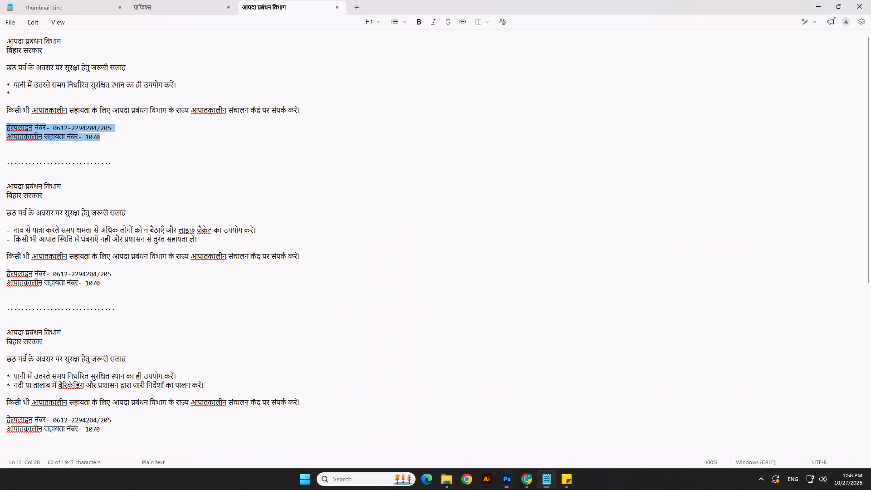
key("alt+Tab")
key("alt+Tab")
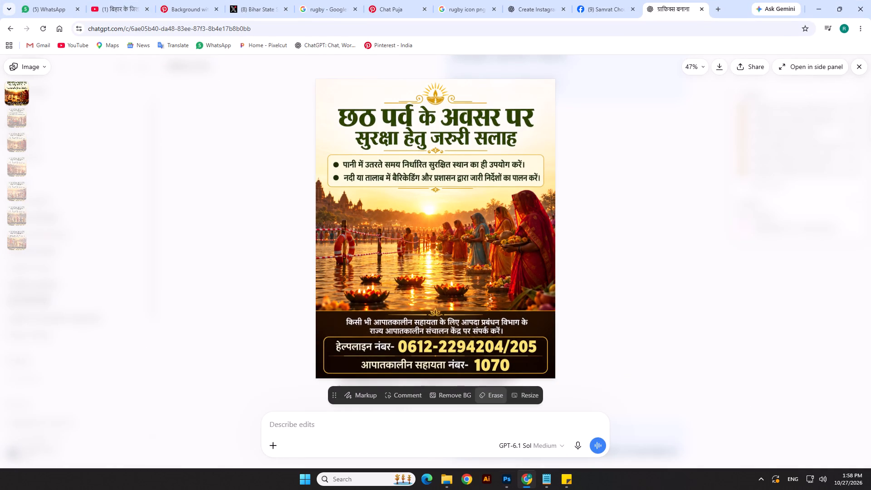
key("alt+Tab")
key("alt+Tab")
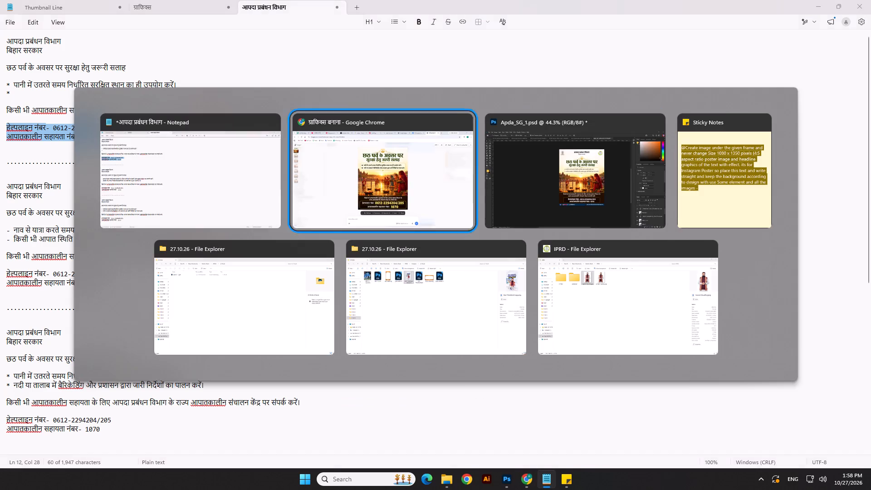
key("alt+Tab")
Open the helpline text for editing and recheck the label and number styling in the Chrome reference poster.
scroll(455, 345, "up", 7)
double_click(465, 318)
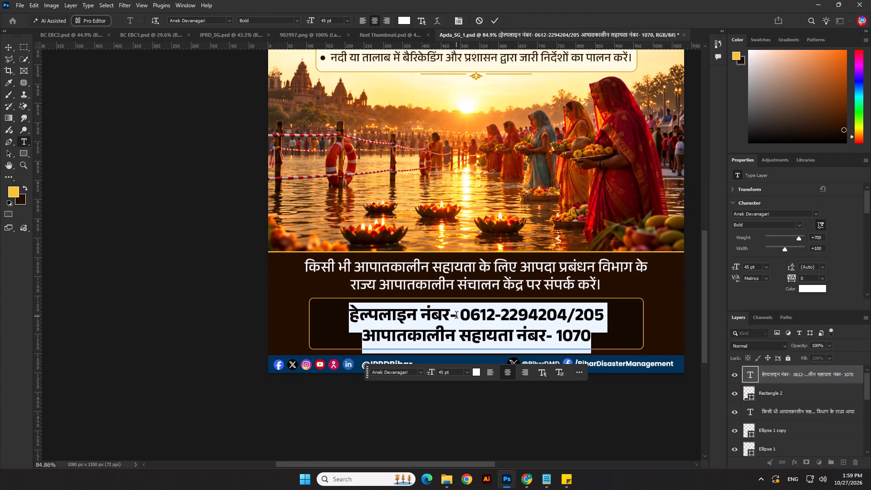
key("alt+Tab")
key("alt+Tab")
key("alt+Tab")
key("alt+Tab")
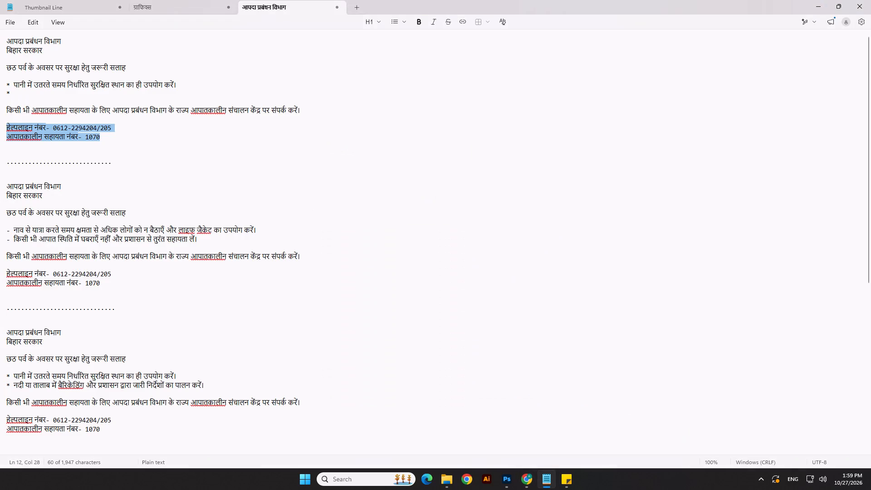
key("alt+Tab")
key("alt+Tab")
left_click(456, 316)
key("alt+Tab")
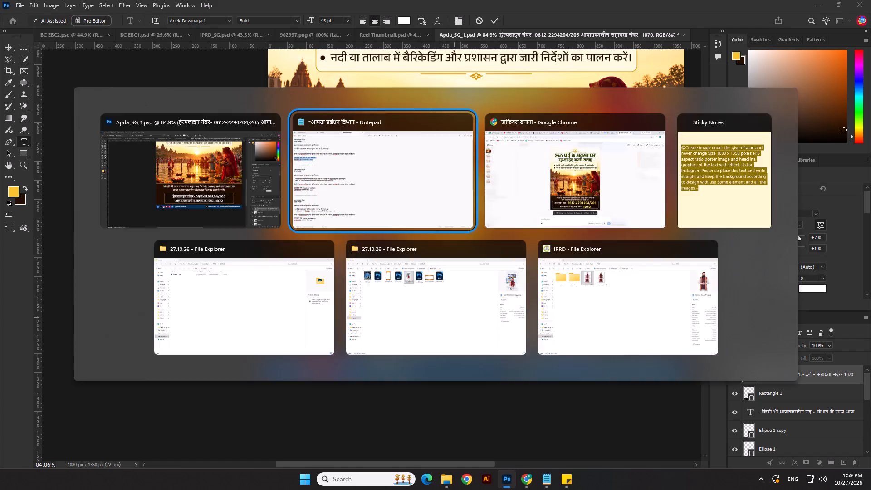
key("alt+Tab")
key("alt+Tab")
key("alt+Tab")
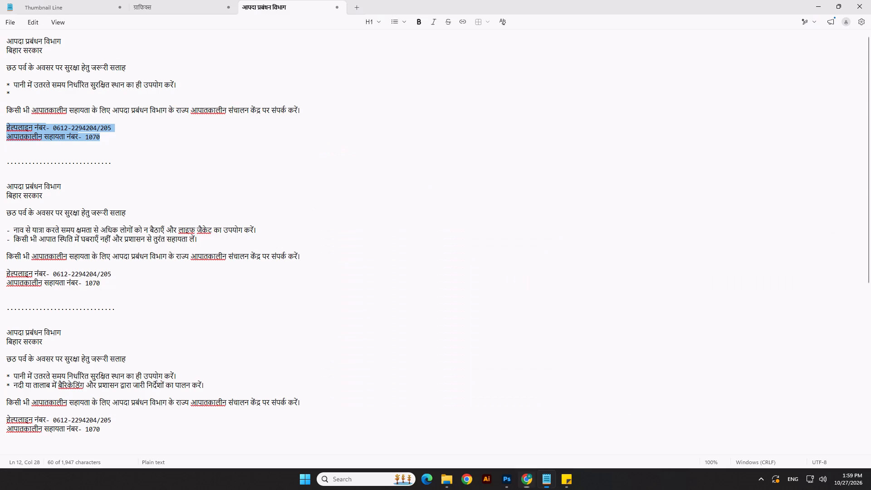
key("alt+Tab")
key("alt+Tab")
Set the two labels, हेल्पलाइन नंबर- and आपातकालीन सहायता नंबर-, to Medium weight, leaving the numbers Bold.
scroll(444, 329, "up", 1)
left_click_drag(456, 319, 343, 322)
left_click(798, 227)
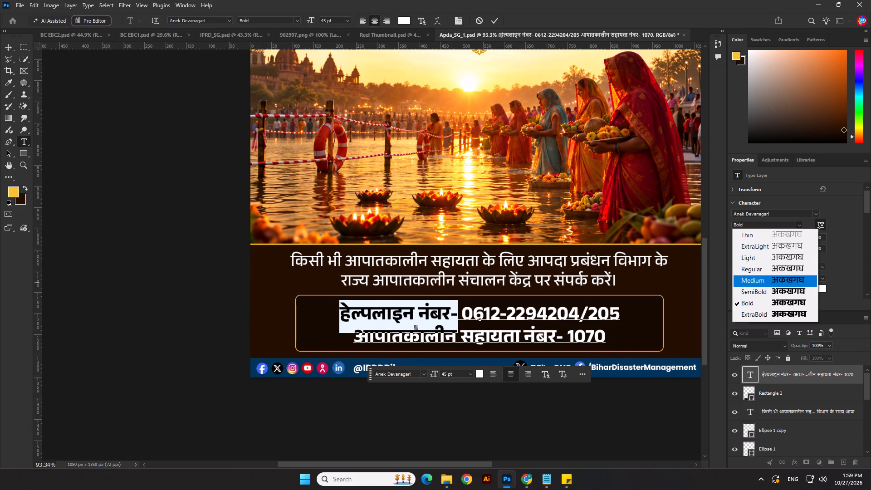
left_click(768, 282)
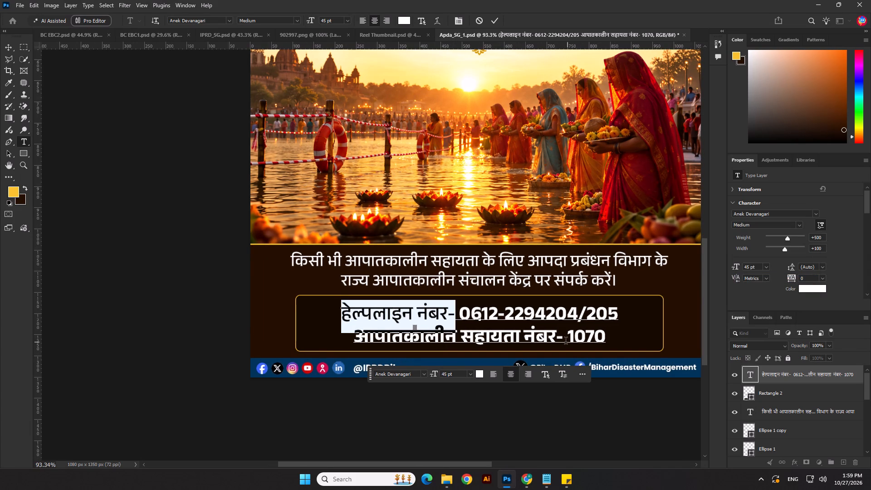
left_click_drag(562, 340, 313, 343)
left_click(799, 225)
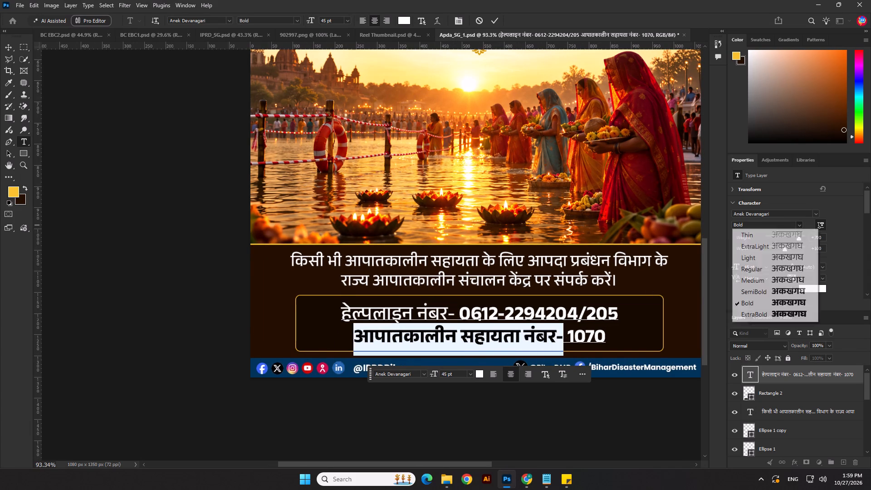
left_click(778, 278)
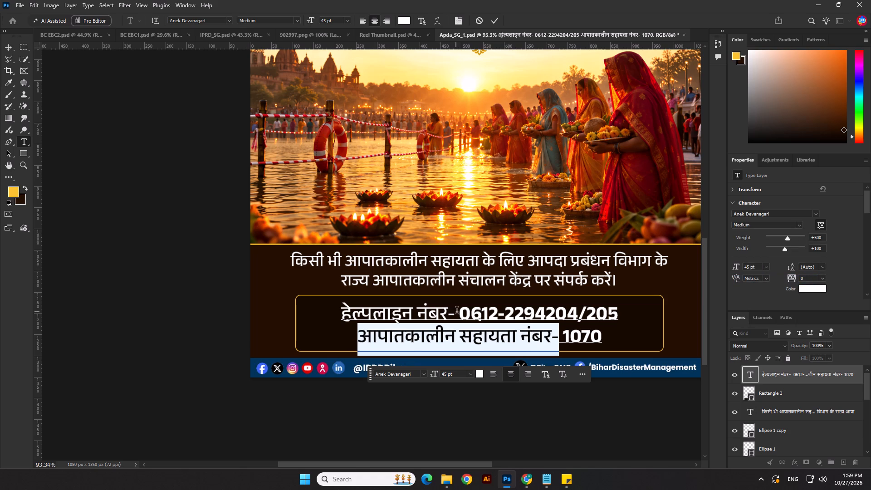
Set the size of the helpline number in the first line to 55 pt.
left_click_drag(460, 313, 624, 306)
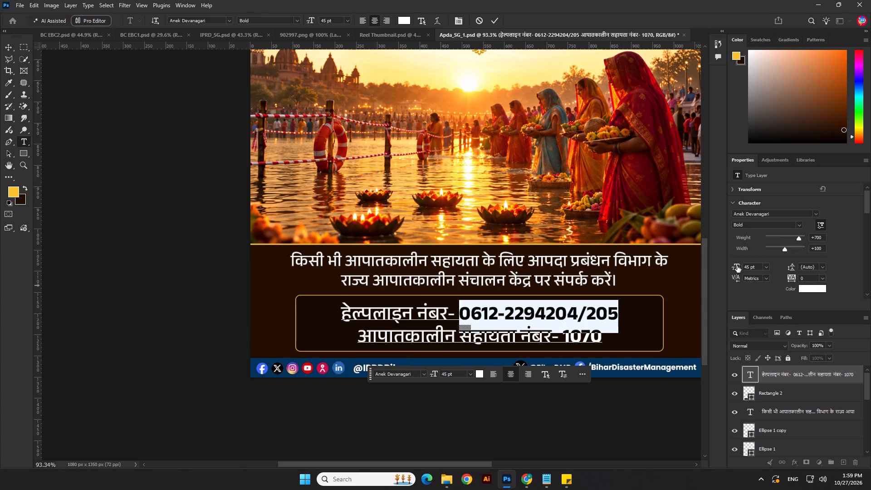
left_click_drag(748, 265, 731, 268)
type("55")
key("Return")
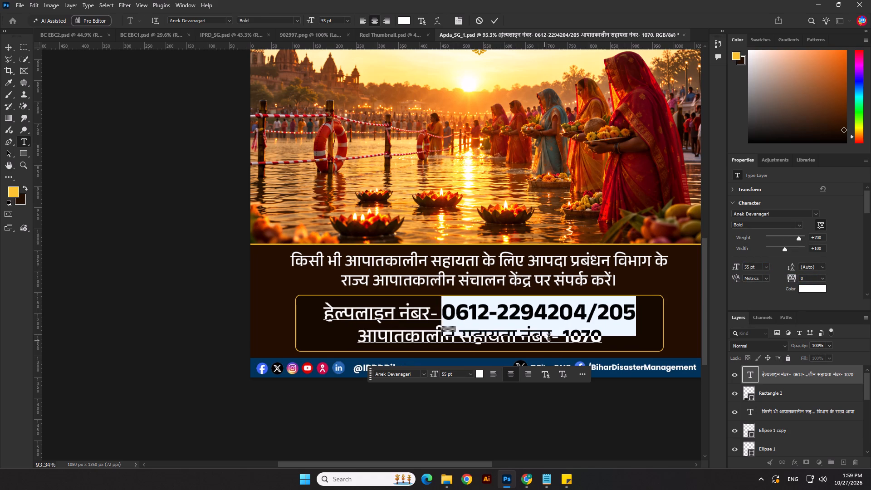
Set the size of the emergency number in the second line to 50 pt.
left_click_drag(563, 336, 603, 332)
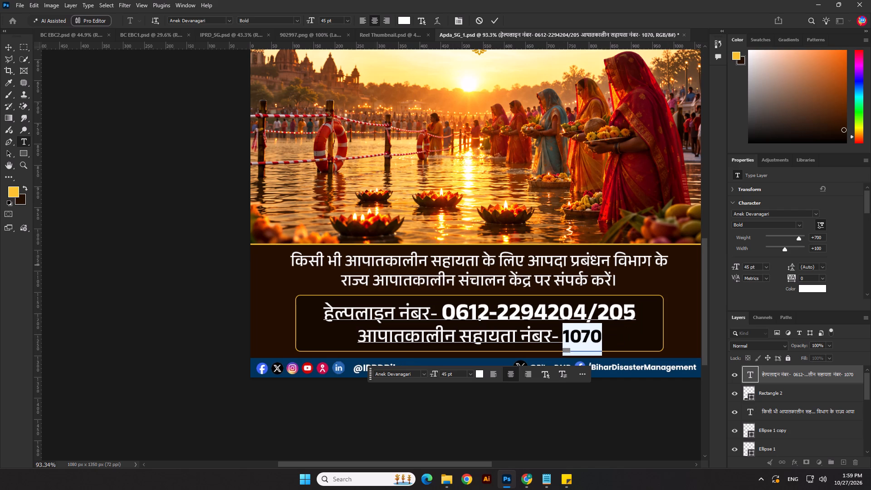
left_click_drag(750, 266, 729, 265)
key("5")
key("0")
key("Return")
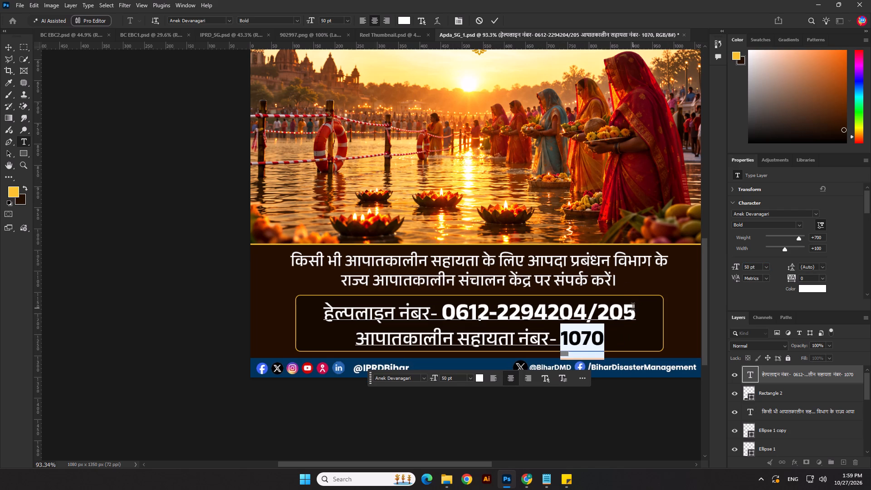
Set the emergency number in the second line to 55 pt, matching the helpline number's size.
left_click_drag(634, 309, 606, 312)
left_click_drag(607, 343, 553, 342)
left_click_drag(553, 342, 563, 343)
left_click(748, 266)
key("5")
key("Return")
left_click(491, 21)
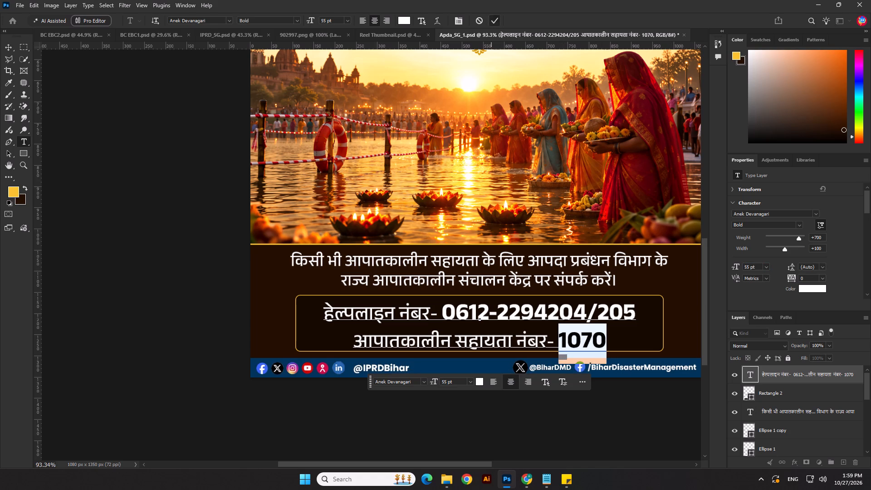
Nudge the helpline text block up slightly inside the rounded box.
key("Up")
key("Up")
Set the leading of the second helpline line to 55 pt to tighten the gap between the lines.
double_click(538, 333)
left_click_drag(603, 342, 592, 342)
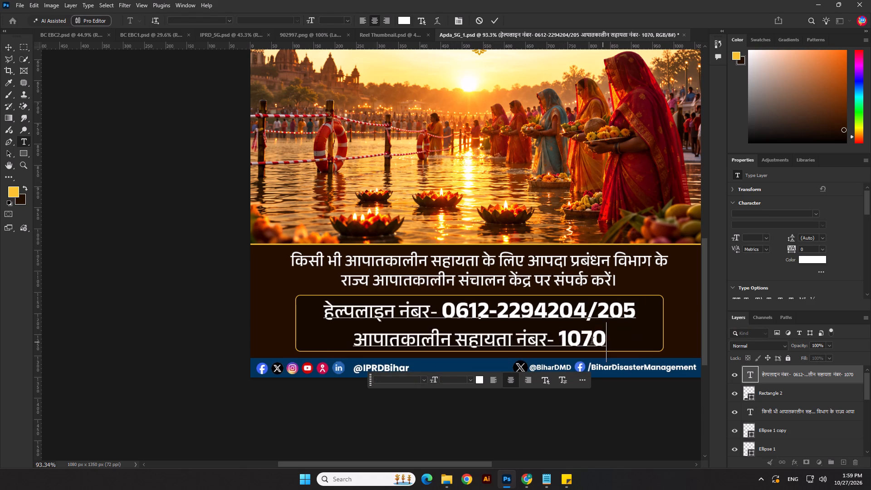
left_click_drag(592, 342, 342, 347)
left_click(794, 239)
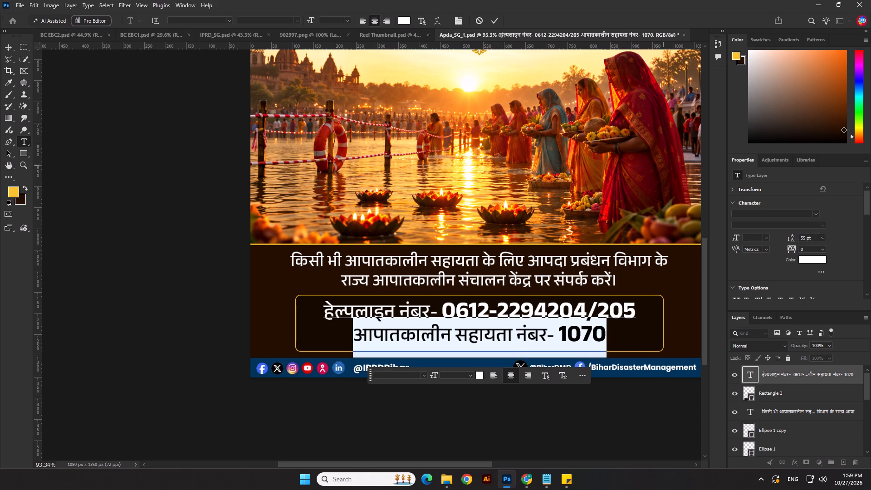
left_click(495, 19)
Compare the helpline text with the generated reference poster in Chrome, and return to the whole poster.
key("alt+Tab")
key("alt+Tab")
key("alt+Tab")
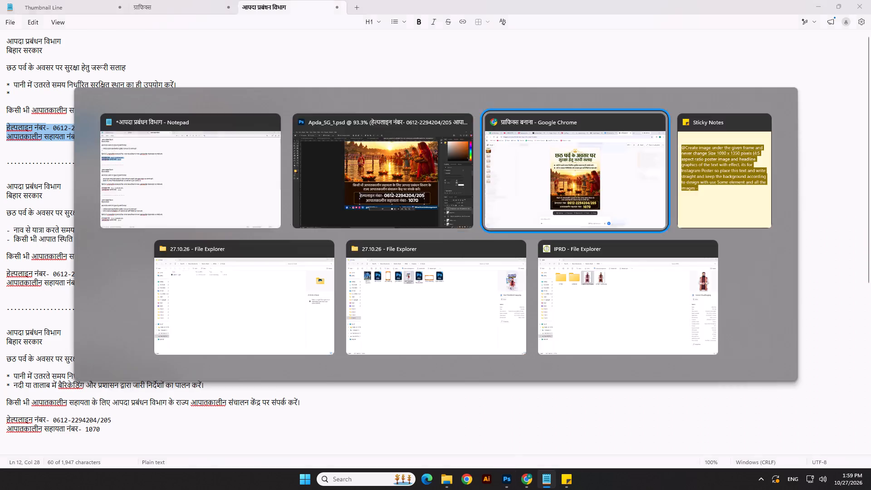
key("alt+Tab")
key("alt+Tab")
key("alt+Tab")
scroll(497, 318, "down", 4)
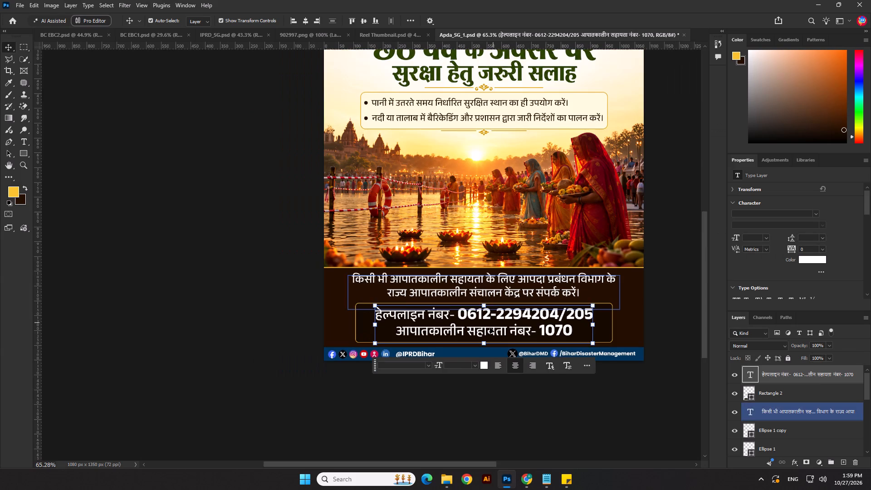
left_click(507, 400)
Centre the helpline text block horizontally on the canvas.
scroll(528, 339, "up", 2)
left_click(514, 329)
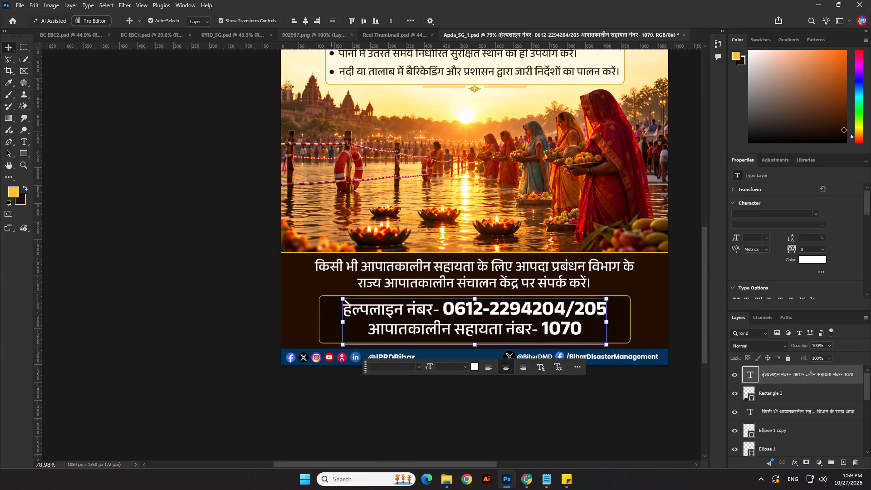
left_click(306, 19)
Narrow the rounded helpline box to about 801 px wide and centre it horizontally on the canvas.
left_click(628, 323)
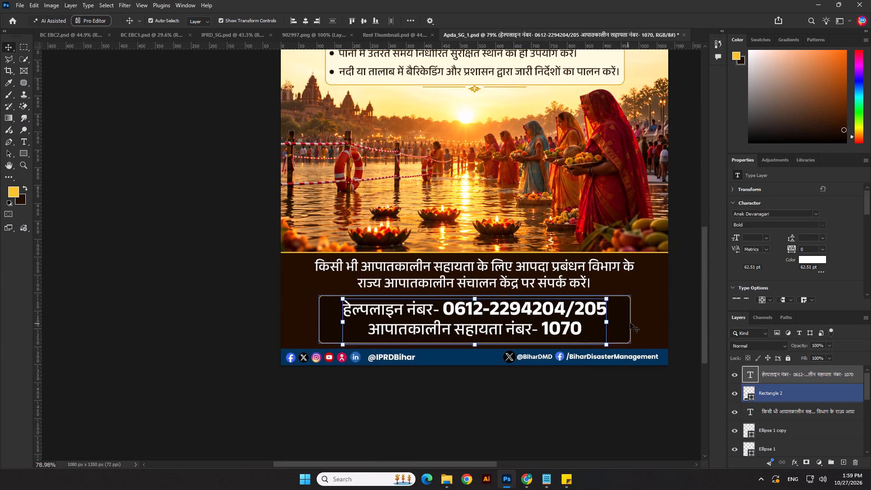
left_click_drag(634, 320, 611, 321, "shift")
key("Return")
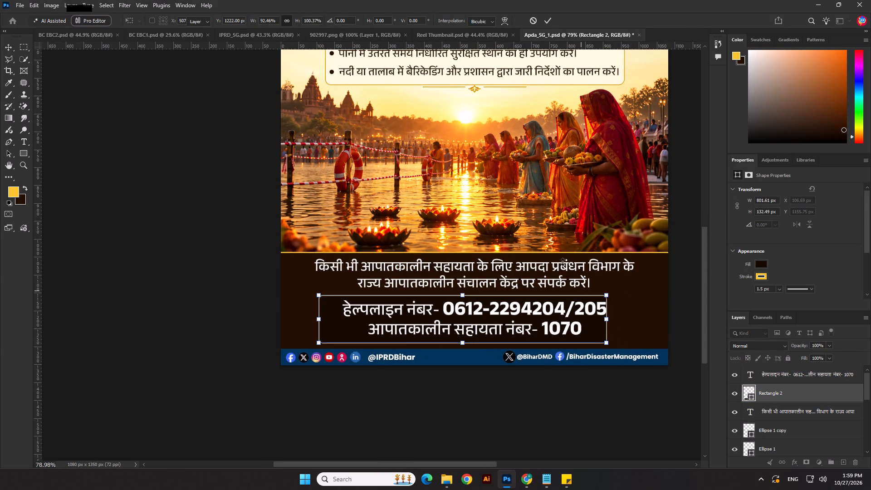
left_click(303, 18)
left_click(208, 308)
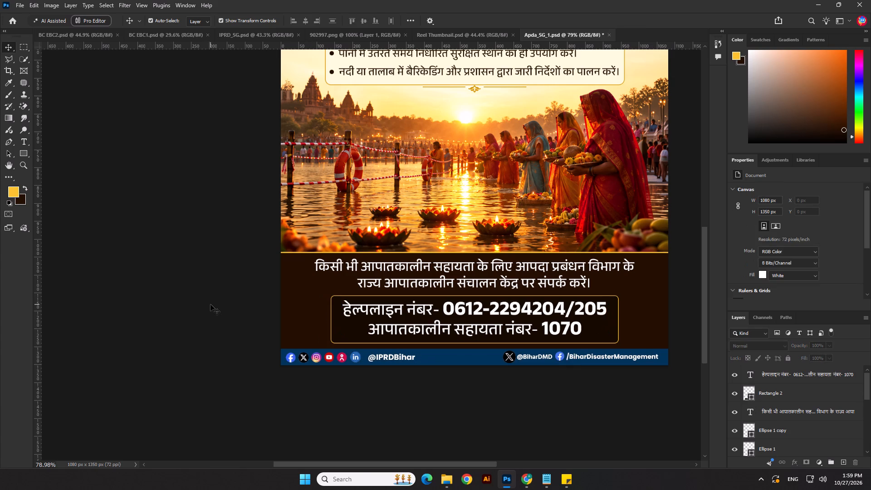
left_click(501, 437)
Raise the top edge of the rounded helpline box to make it about 138 px high.
scroll(578, 330, "up", 3)
left_click(621, 323)
scroll(407, 278, "up", 2)
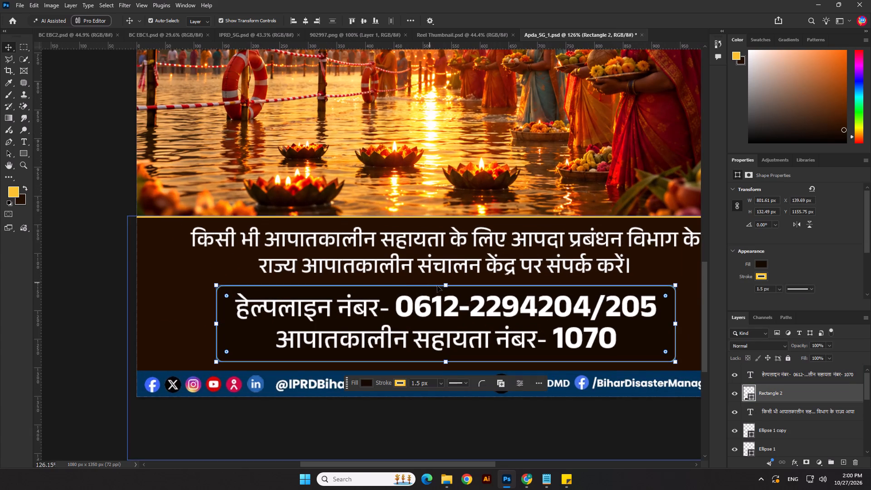
left_click_drag(446, 285, 450, 281)
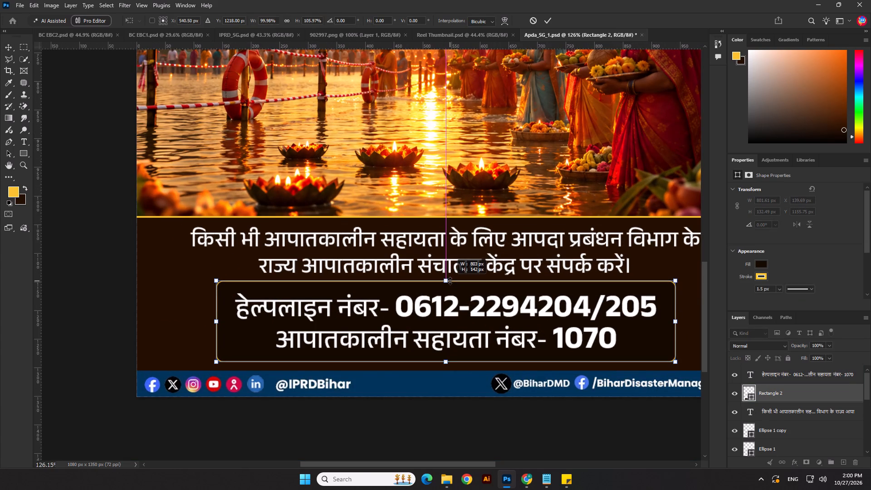
left_click_drag(450, 281, 450, 282)
key("Return")
Set the leading of the second helpline line to 65 pt.
left_click(433, 314)
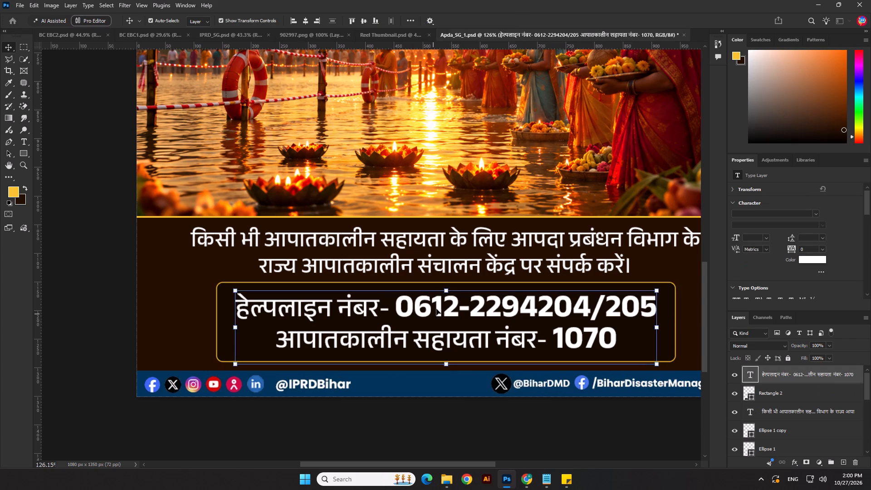
double_click(438, 306)
left_click_drag(620, 344, 225, 355)
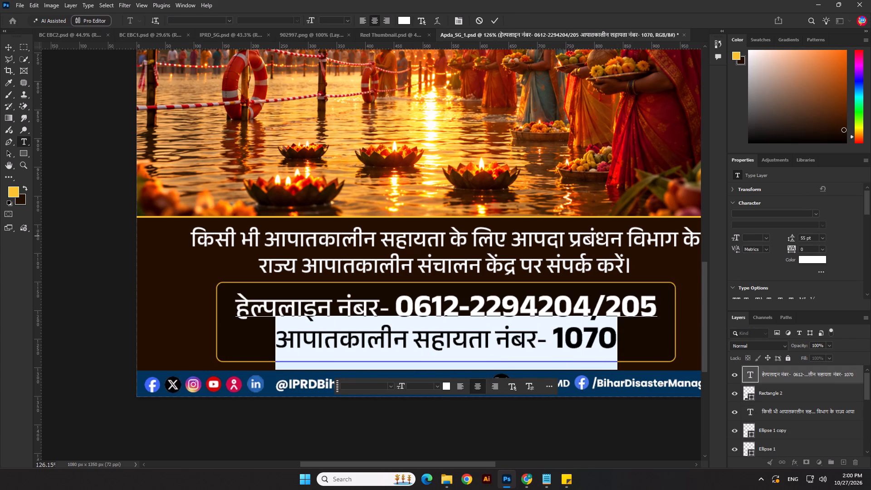
left_click_drag(791, 235, 793, 235)
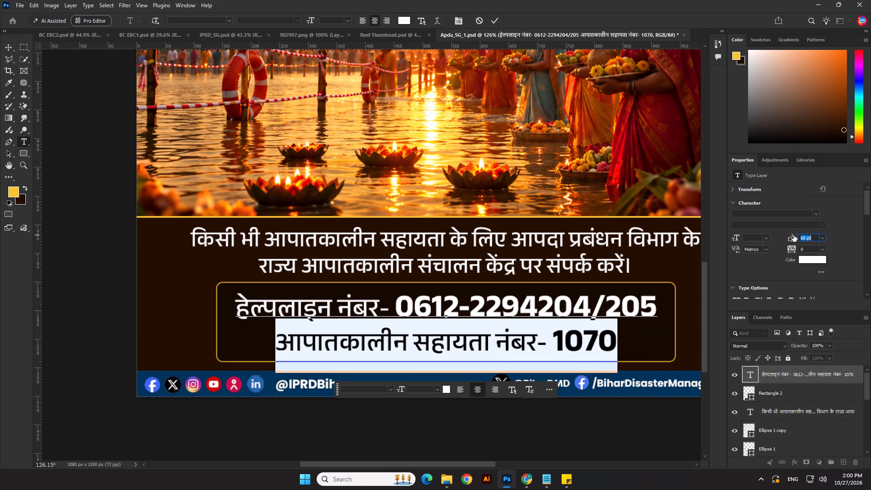
left_click_drag(793, 235, 796, 235)
left_click(7, 46)
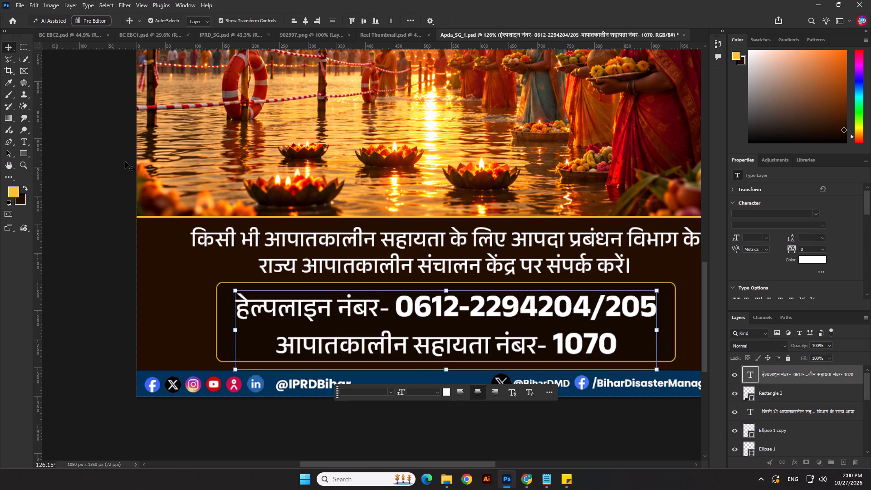
Nudge the helpline text block up by about 5 px inside the rounded box.
key("shift+Up")
key("Down")
key("Down")
key("Down")
key("Down")
key("Down")
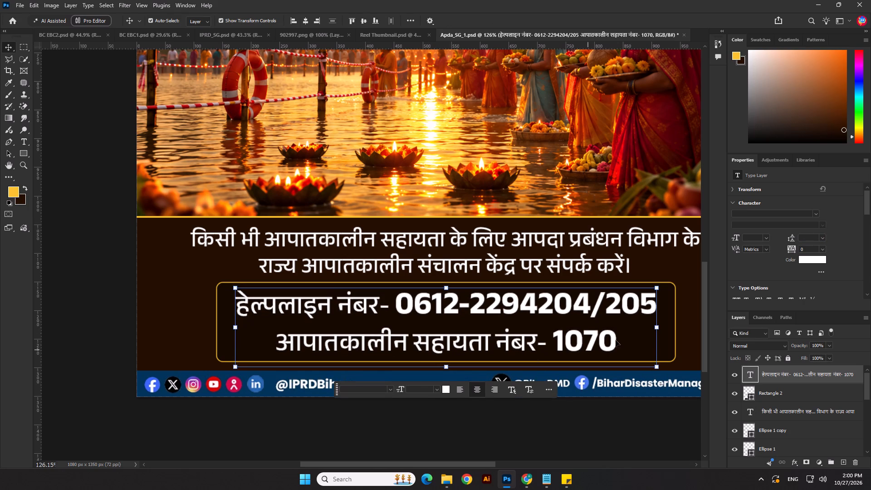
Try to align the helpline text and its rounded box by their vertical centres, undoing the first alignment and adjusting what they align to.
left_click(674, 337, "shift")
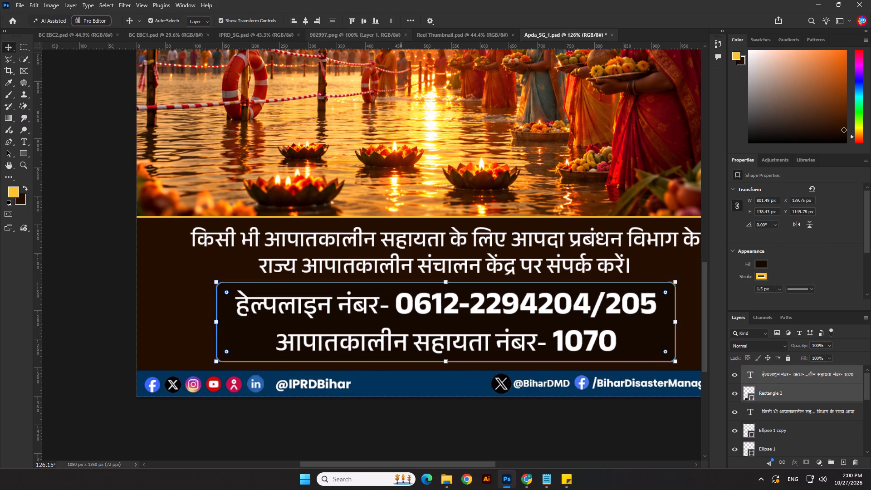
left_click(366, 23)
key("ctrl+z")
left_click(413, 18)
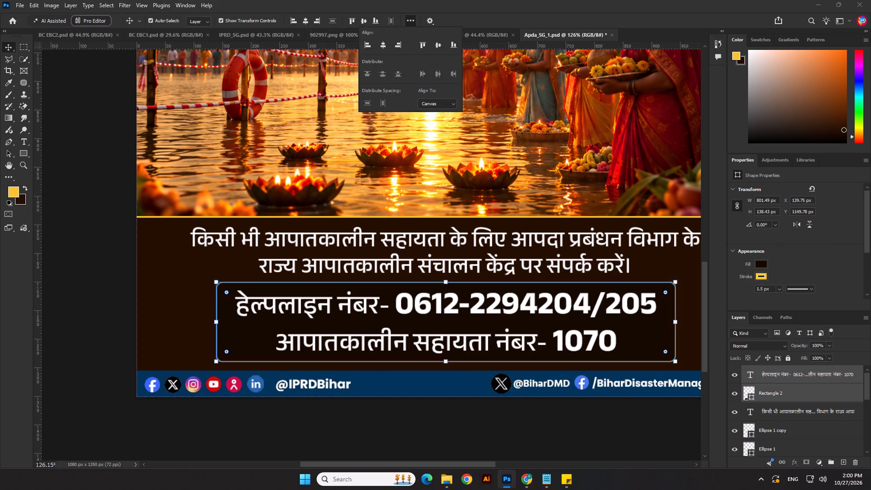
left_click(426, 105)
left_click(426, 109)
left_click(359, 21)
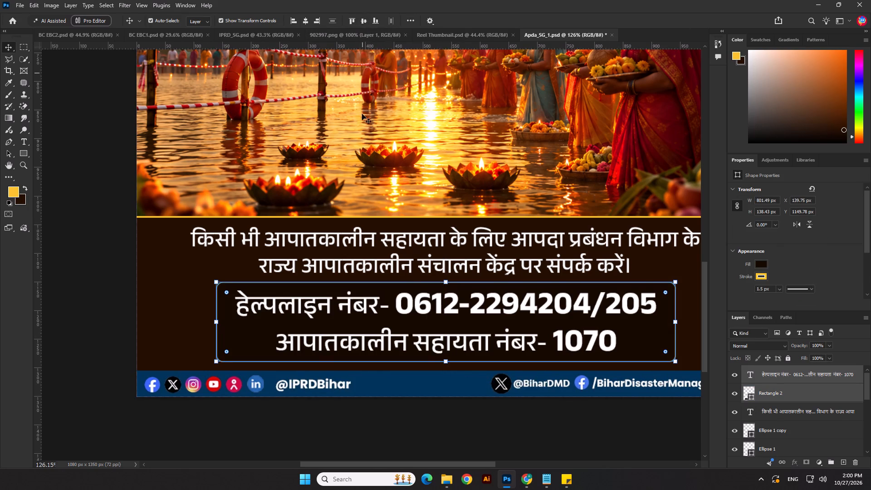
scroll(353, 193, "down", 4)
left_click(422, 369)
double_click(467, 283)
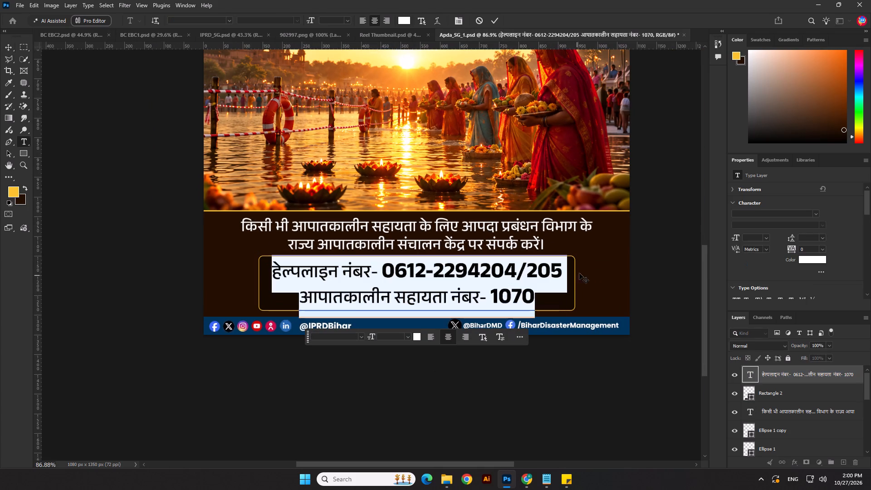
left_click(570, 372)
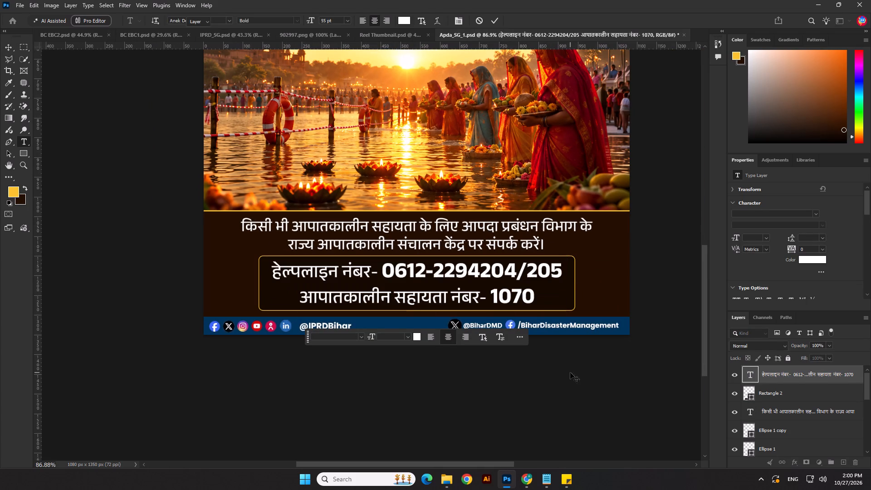
Copy the hex code f9c32e from the stroke colour of the rounded helpline box.
left_click(575, 292)
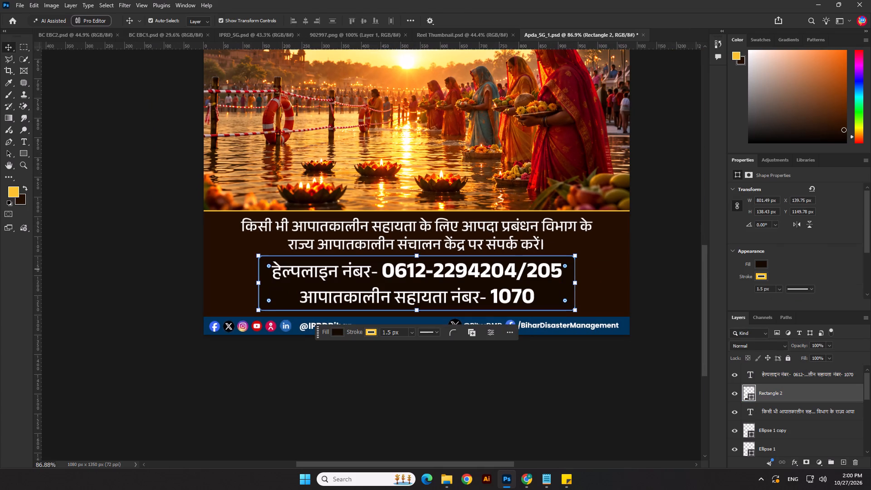
left_click(761, 274)
left_click(848, 295)
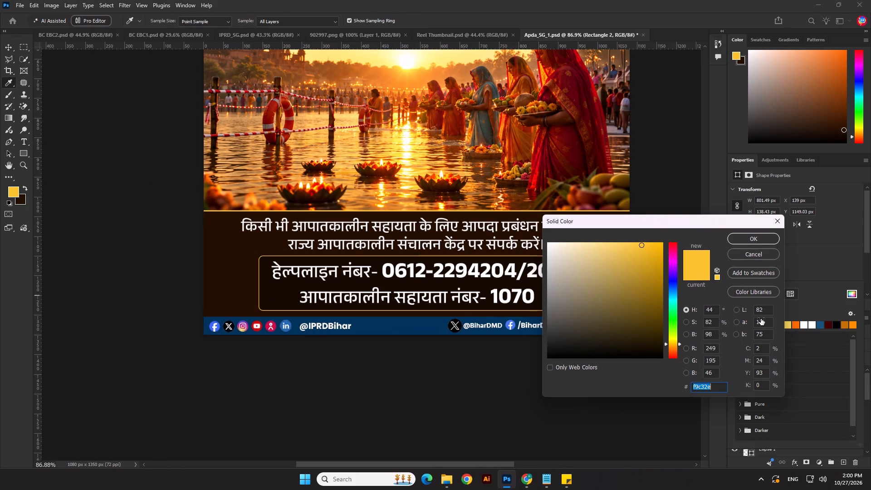
key("ctrl+c")
key("ctrl+c")
left_click(743, 242)
left_click(644, 378)
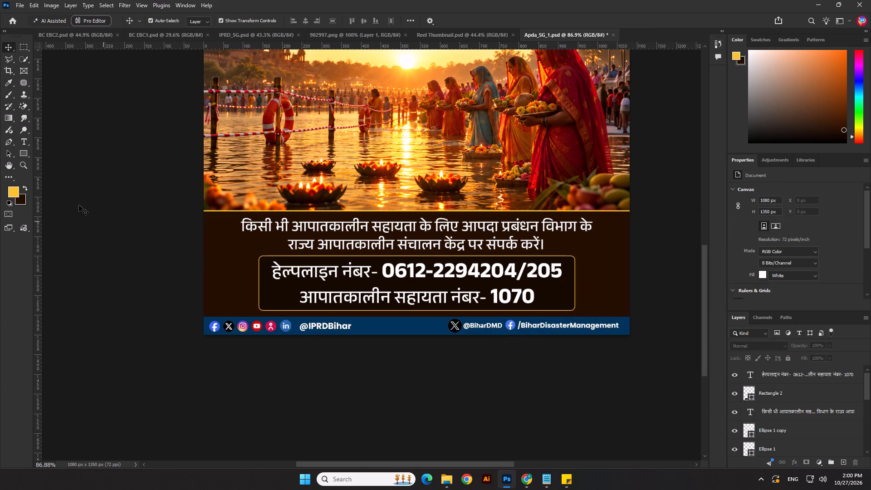
Set the foreground colour to the copied code f9c32e.
left_click(15, 194)
key("ctrl+v")
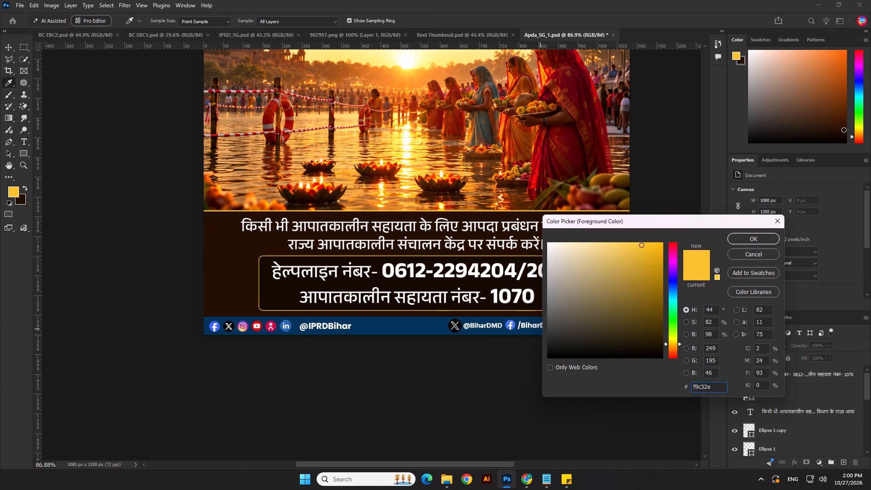
left_click(749, 236)
left_click(533, 376)
Recolour the numbers in both helpline lines with the copied yellow f9c32e, leaving the Hindi labels white.
double_click(429, 274)
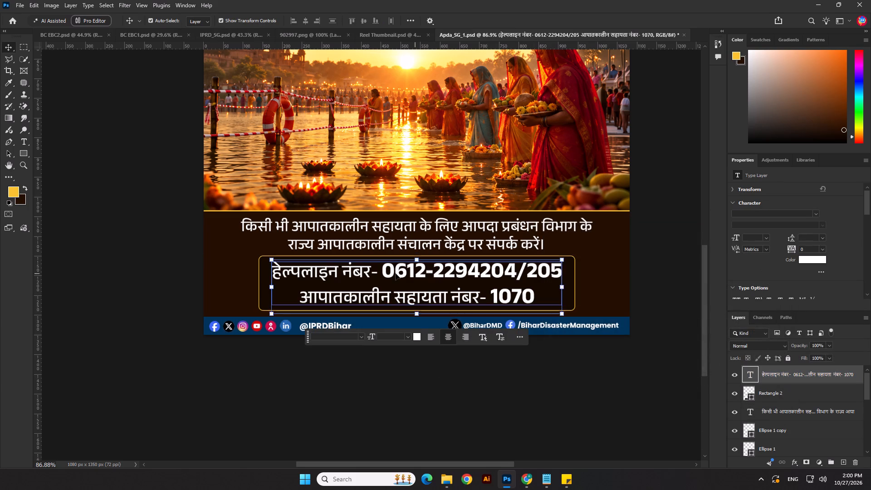
left_click_drag(385, 273, 586, 276)
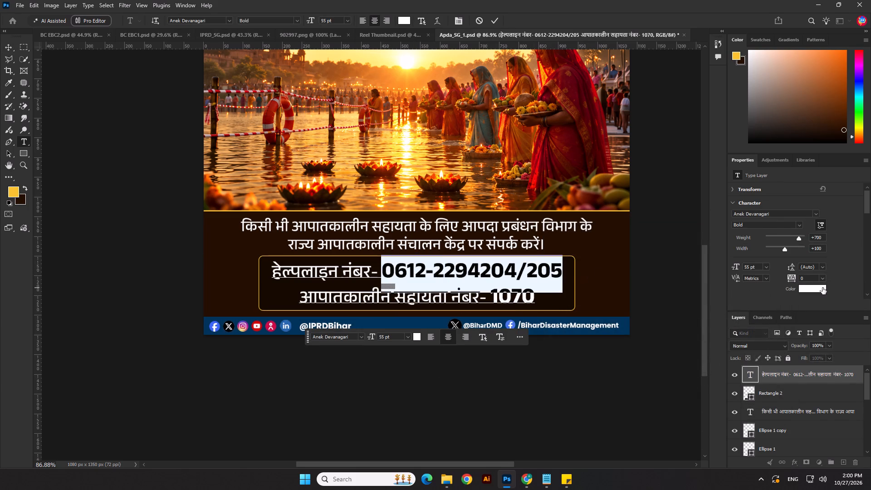
left_click(822, 288)
key("ctrl+v")
left_click(771, 240)
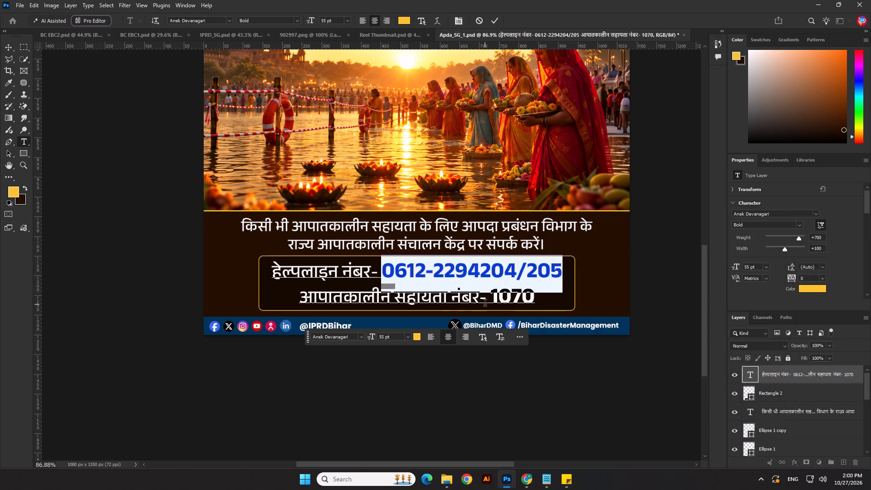
left_click_drag(492, 302, 548, 304)
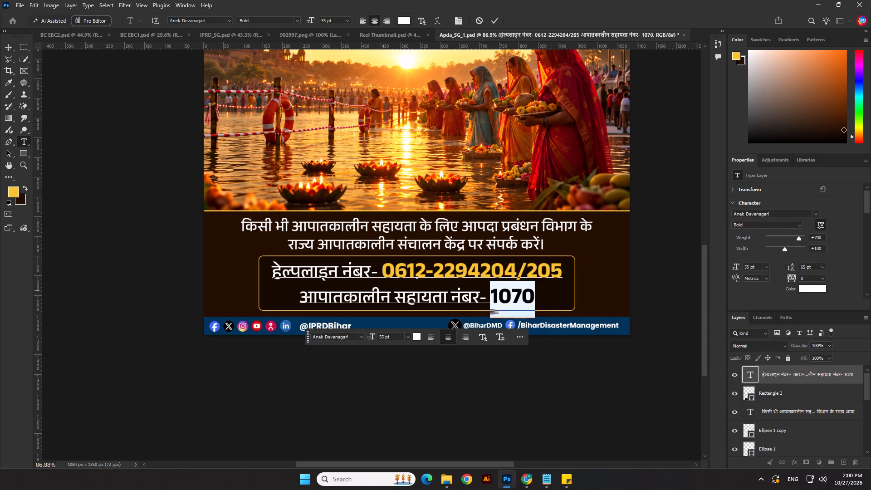
left_click(803, 291)
key("ctrl+v")
left_click(735, 240)
scroll(488, 409, "down", 2)
left_click(487, 410)
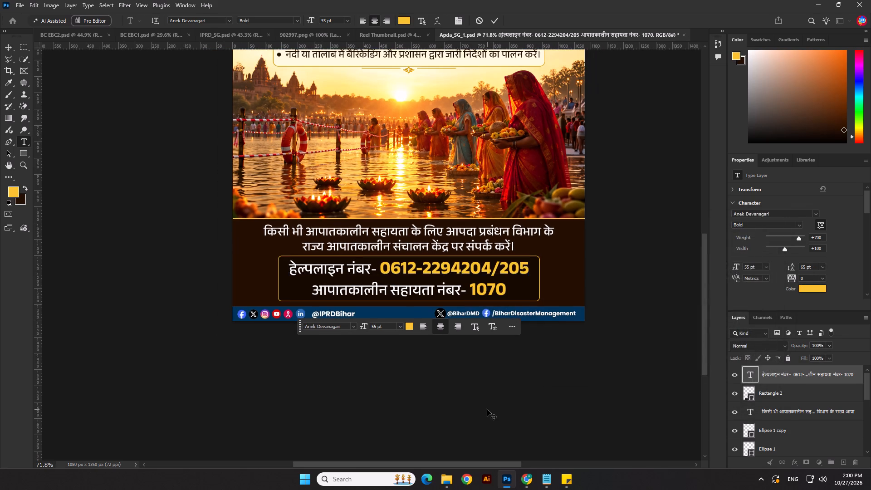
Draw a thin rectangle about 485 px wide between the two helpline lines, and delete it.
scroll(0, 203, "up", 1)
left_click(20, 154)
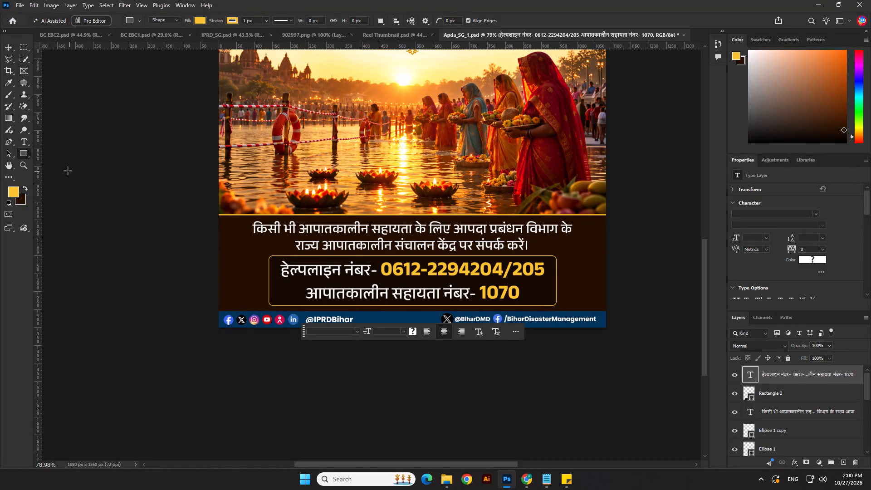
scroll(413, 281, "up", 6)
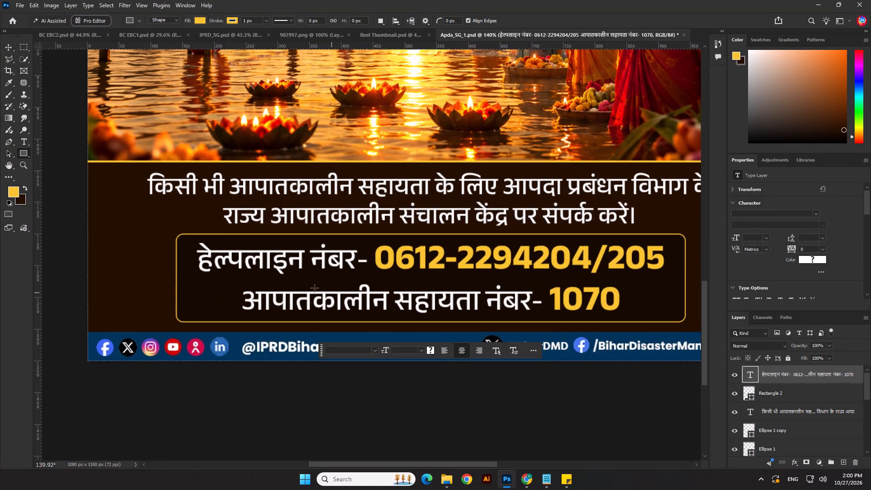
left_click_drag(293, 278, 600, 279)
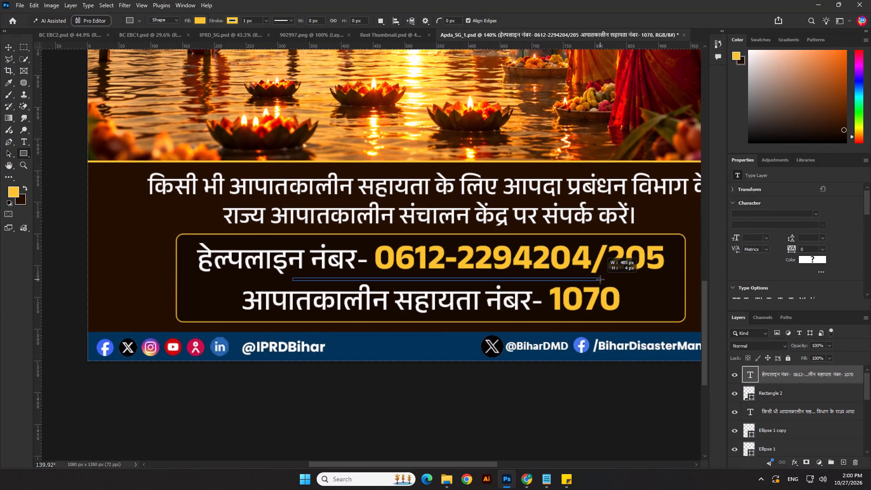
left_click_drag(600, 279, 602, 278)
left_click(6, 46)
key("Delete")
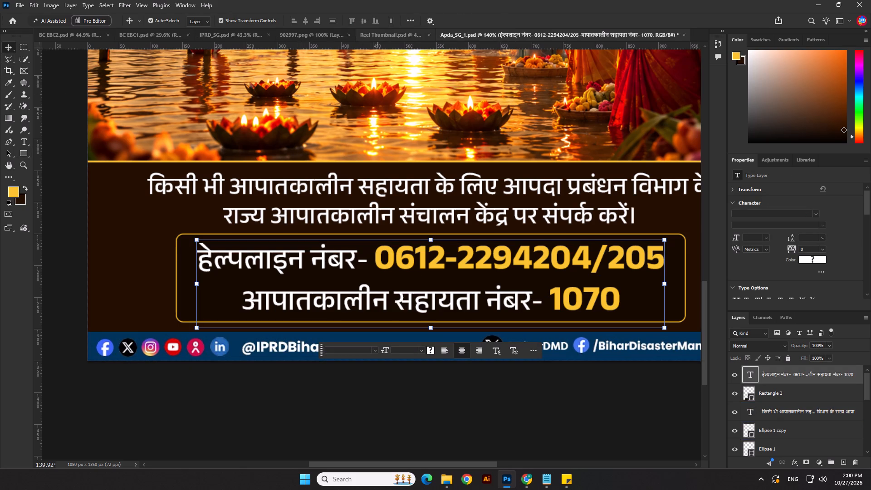
Save and close the BC EBC2.psd and BC EBC1.psd documents.
left_click(95, 32)
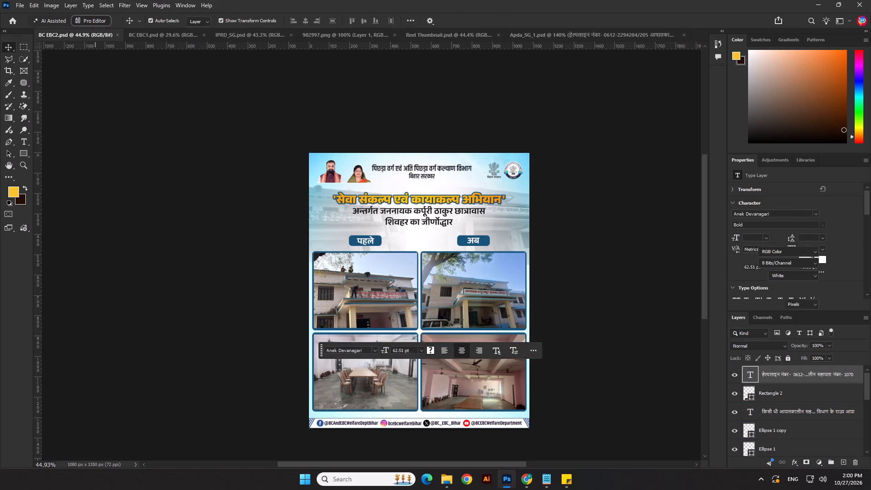
key("ctrl+s")
left_click(117, 36)
left_click(85, 34)
key("ctrl+s")
left_click(117, 35)
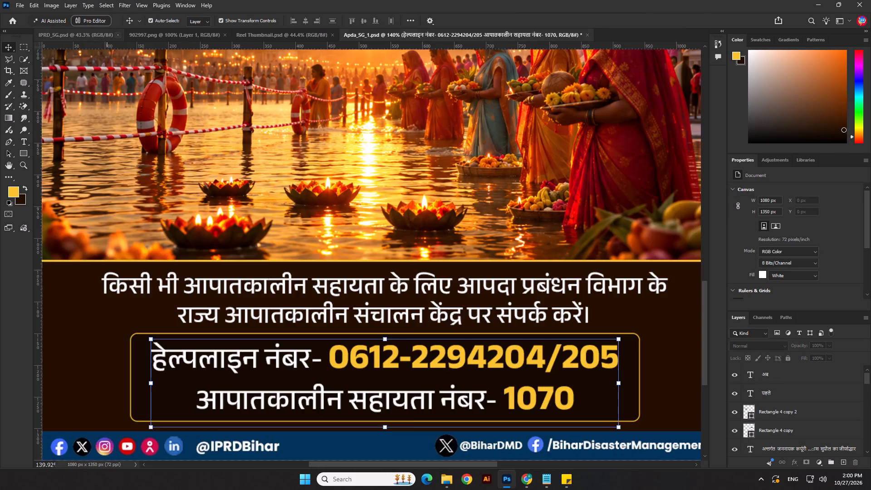
Copy the thin white divider line from IPRD_SG.psd into Apda_SG_1.psd and place it between the two helpline lines.
left_click(93, 35)
scroll(421, 306, "up", 13)
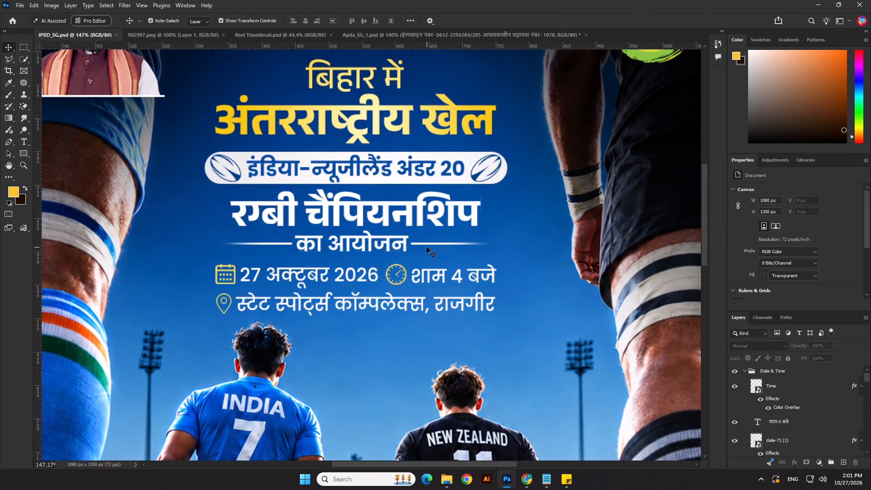
left_click(481, 245)
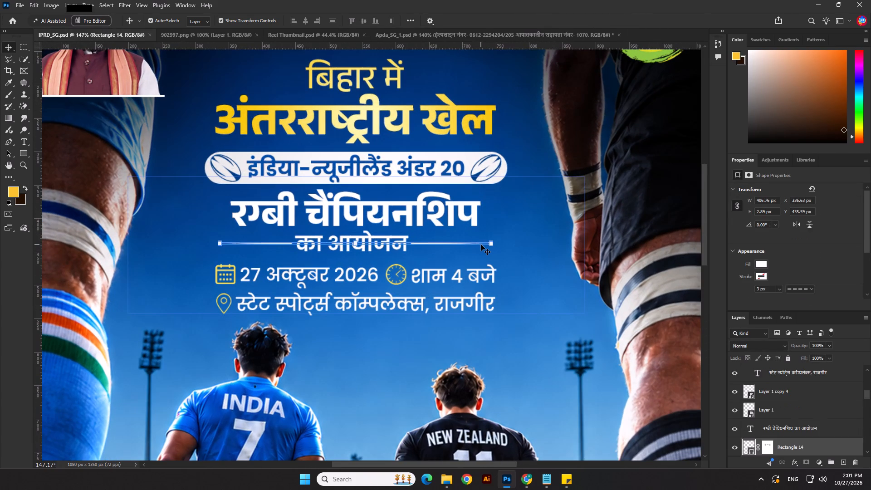
key("ctrl+c")
key("ctrl+c")
left_click(528, 31)
scroll(403, 272, "down", 4)
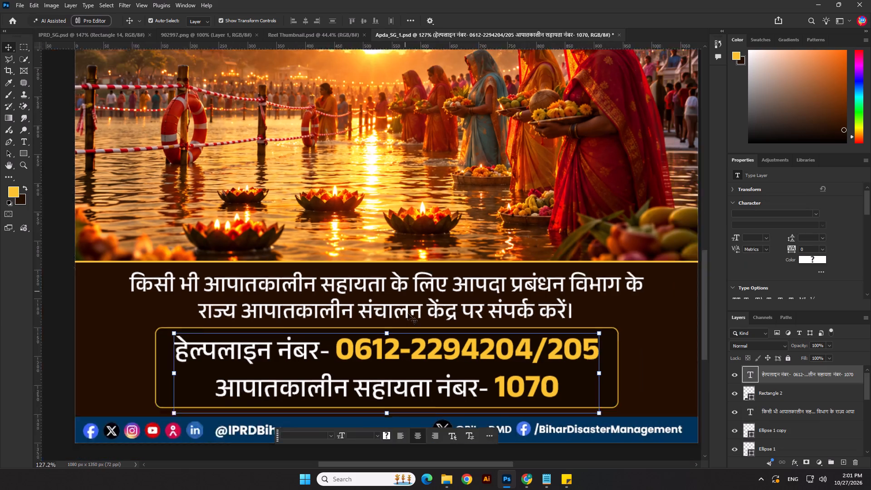
key("ctrl+v")
left_click(391, 228)
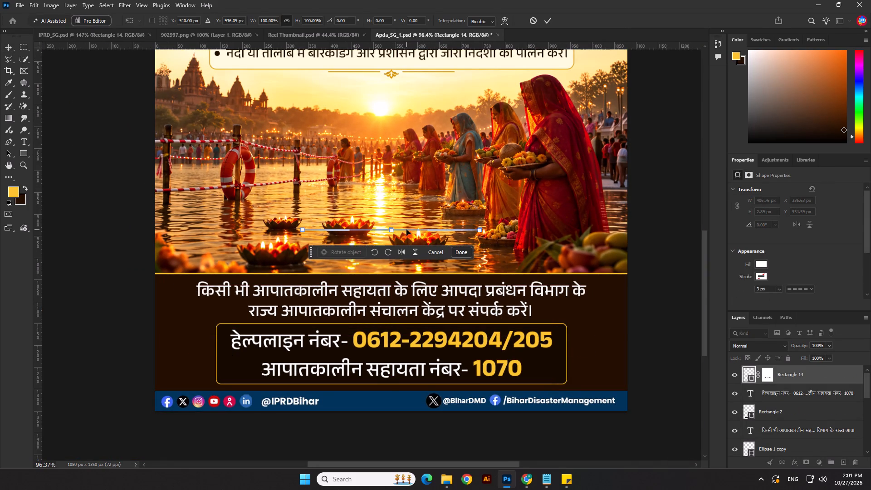
left_click_drag(406, 230, 415, 353)
key("Left")
key("Down")
key("Down")
key("Return")
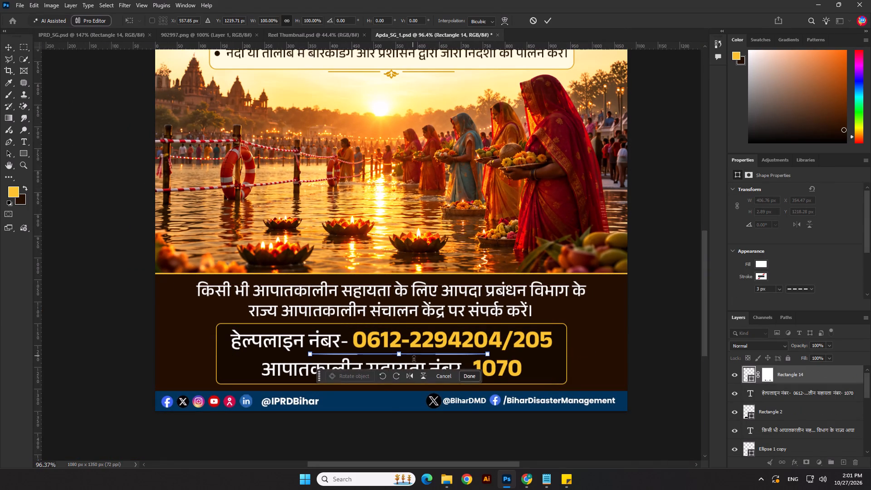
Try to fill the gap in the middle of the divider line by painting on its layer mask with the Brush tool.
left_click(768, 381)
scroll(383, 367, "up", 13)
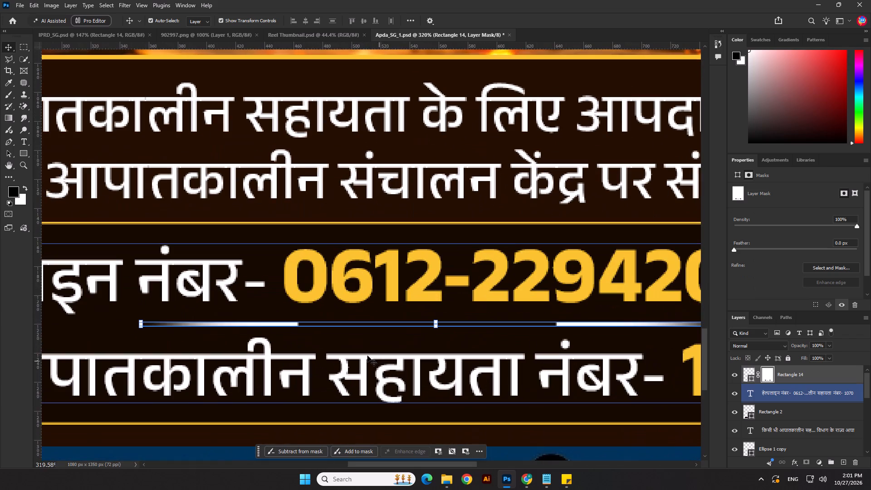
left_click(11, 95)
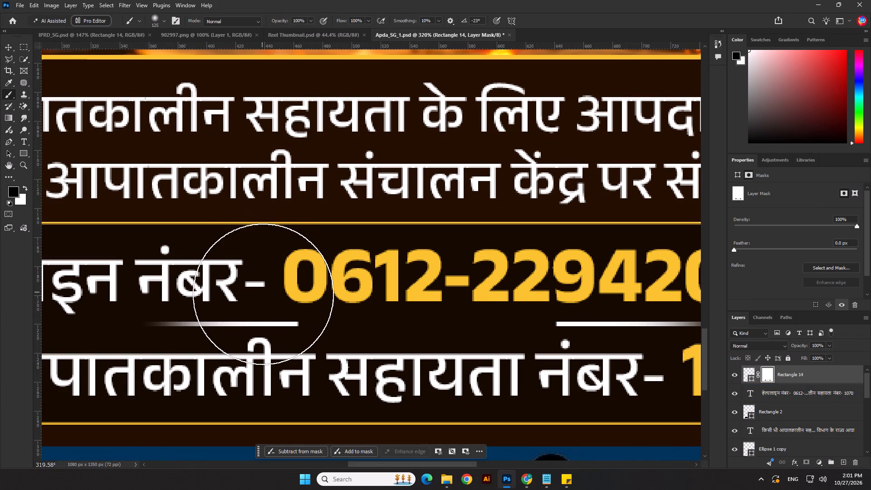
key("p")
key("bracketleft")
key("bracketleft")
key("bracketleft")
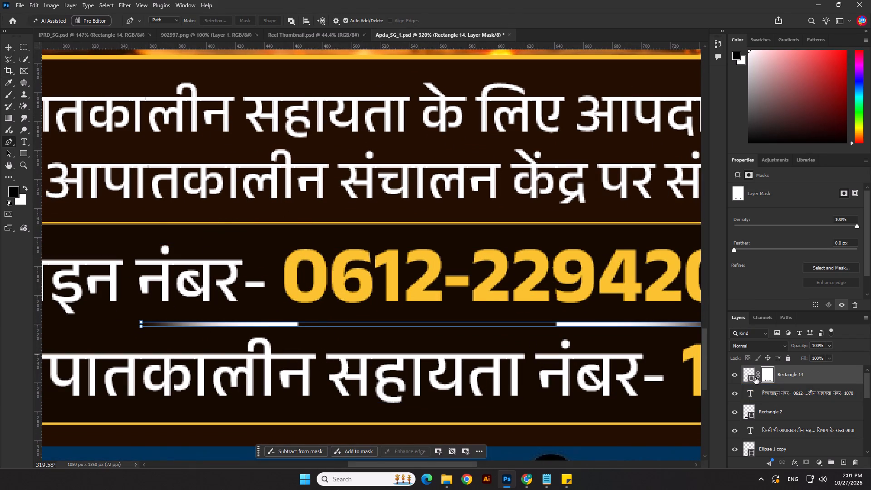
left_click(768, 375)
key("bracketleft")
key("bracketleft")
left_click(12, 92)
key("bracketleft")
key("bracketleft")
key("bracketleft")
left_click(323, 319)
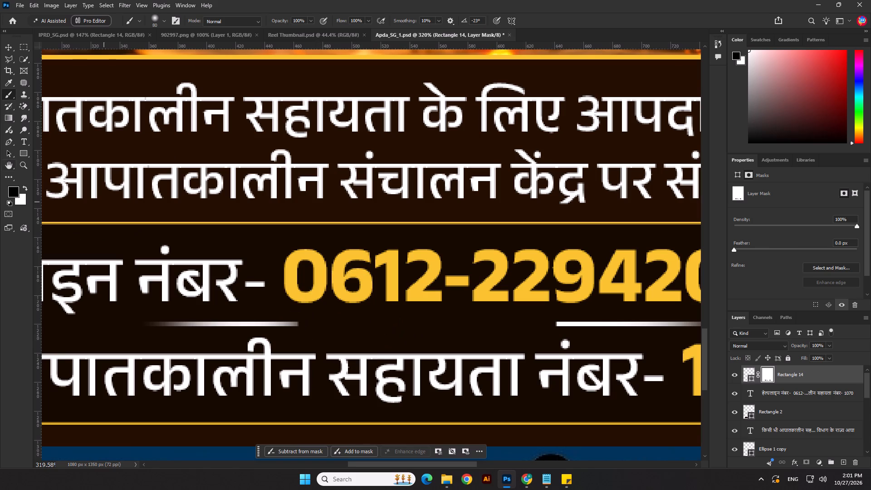
Reveal the hidden middle of the divider line by erasing across its layer mask with a 60 px Eraser.
right_click(25, 106)
left_click(42, 107)
key("bracketleft")
key("bracketleft")
key("bracketleft")
key("bracketleft")
key("bracketleft")
key("bracketleft")
key("bracketleft")
key("bracketleft")
key("bracketleft")
key("bracketleft")
key("bracketleft")
key("bracketleft")
key("bracketleft")
key("bracketleft")
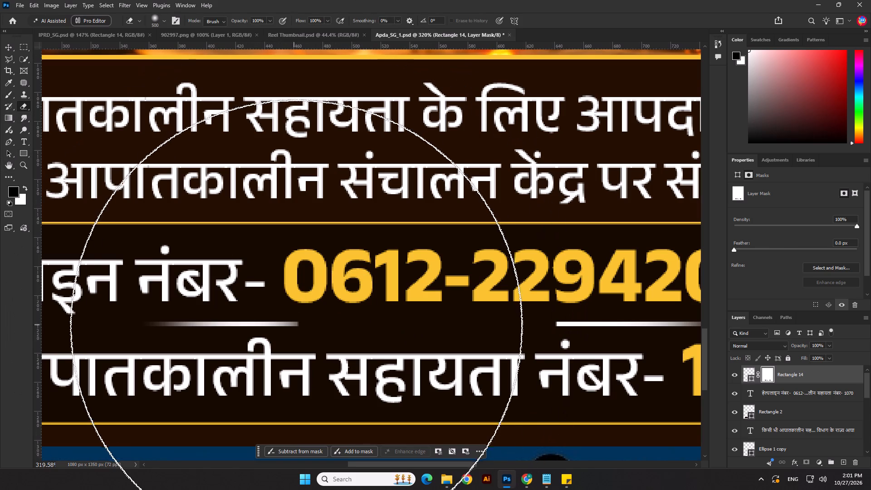
key("bracketleft")
left_click(298, 320)
left_click_drag(292, 320, 558, 319)
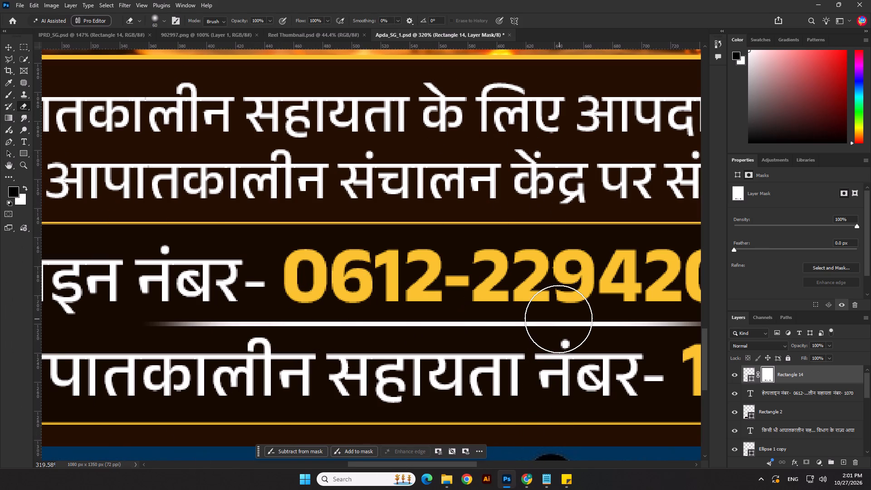
left_click_drag(558, 319, 274, 323)
Thin the divider line to about 70% of its height.
left_click(12, 47)
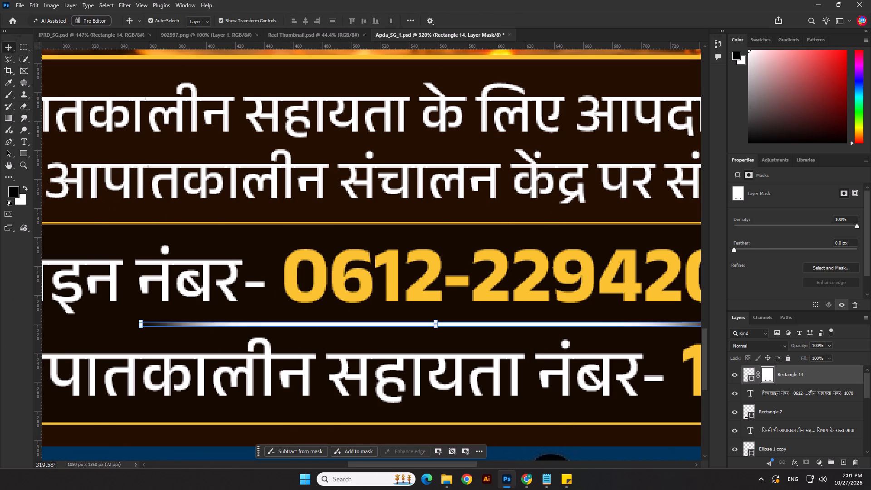
scroll(358, 297, "up", 13)
left_click(430, 328, "shift")
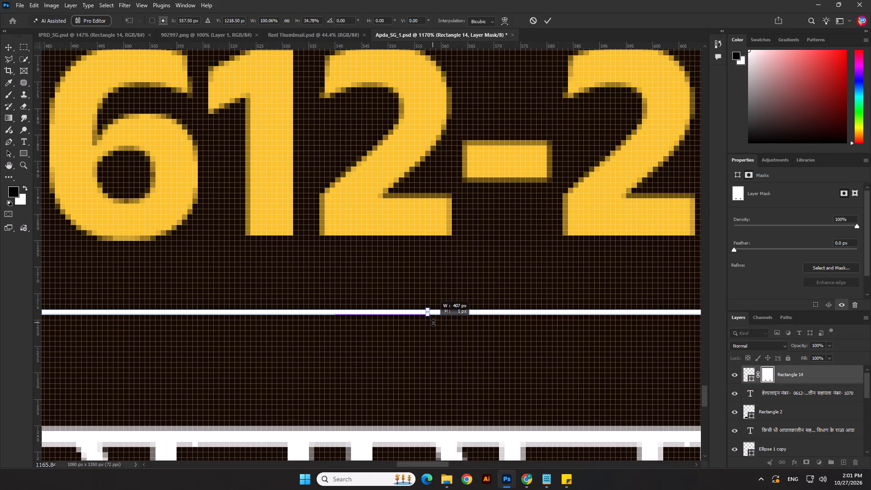
scroll(432, 322, "up", 4)
scroll(411, 317, "down", 20)
scroll(411, 317, "down", 1)
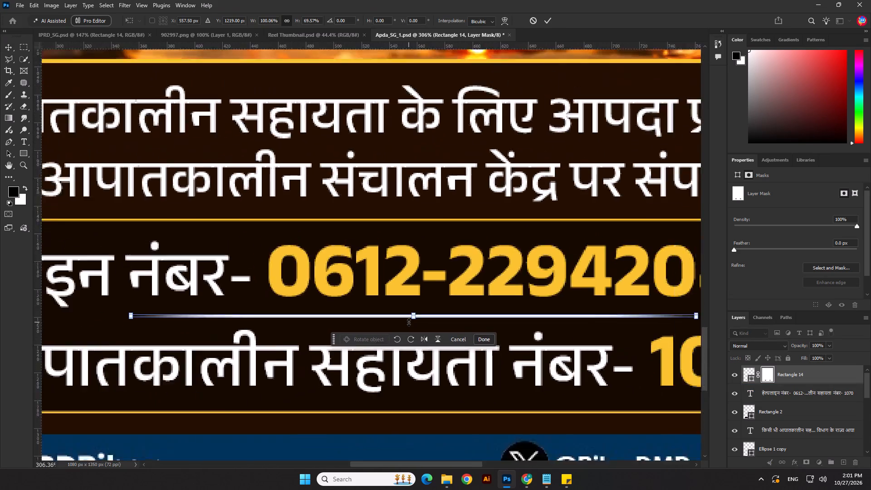
scroll(409, 322, "down", 6)
key("Return")
Centre the divider line horizontally on the canvas and nudge it slightly down between the two helpline lines.
left_click(412, 17)
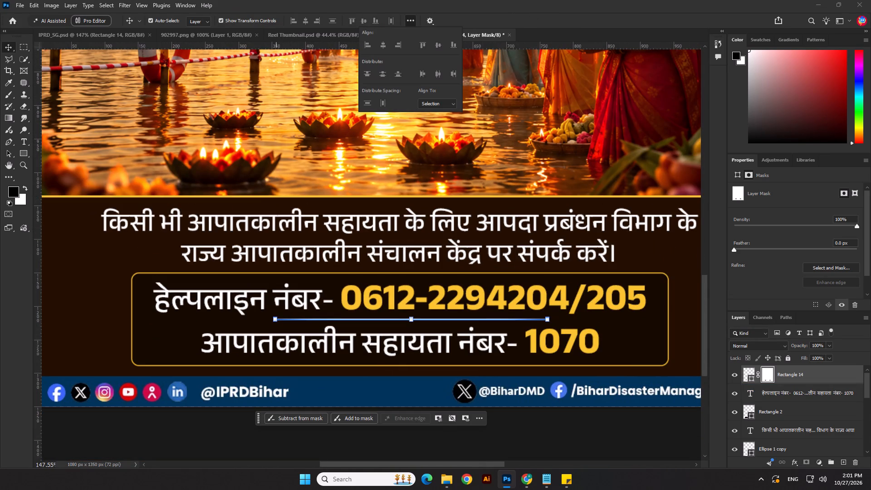
left_click(434, 98)
left_click(435, 103)
left_click(435, 124)
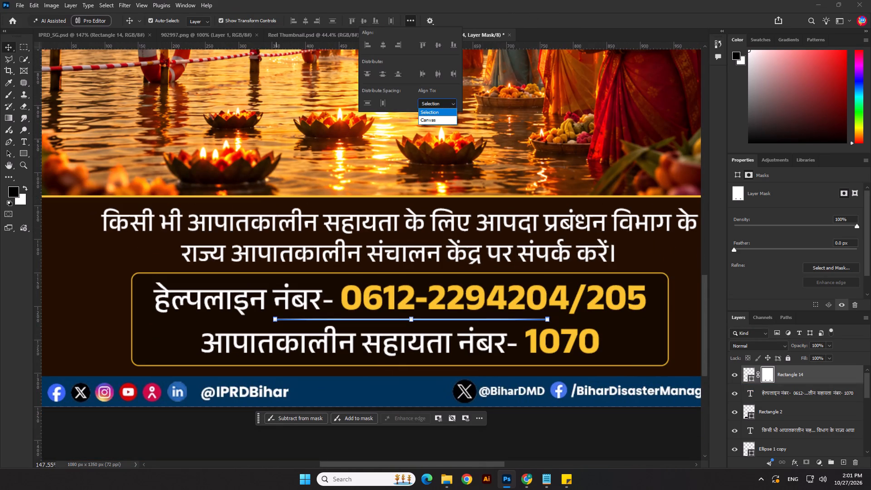
left_click(425, 118)
left_click(305, 16)
key("Down")
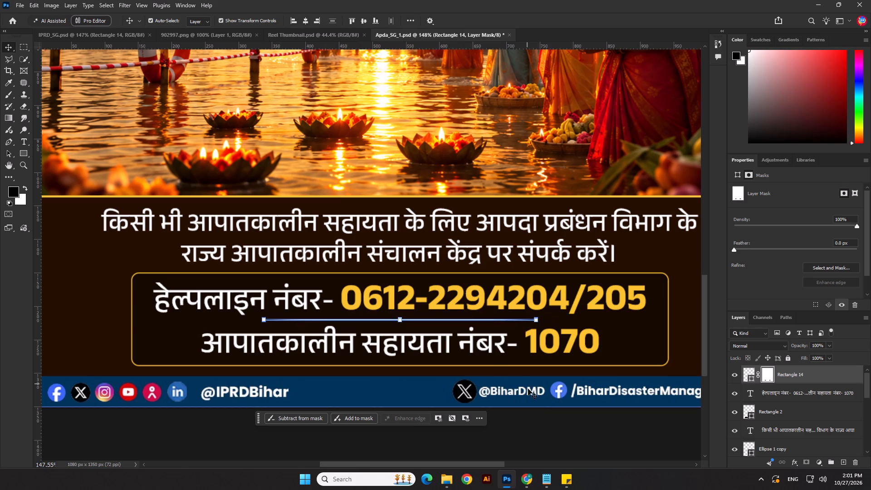
key("Down")
key("Up")
key("Up")
key("Down")
left_click(525, 428)
Examine the whole poster layout with the divider line in place.
scroll(297, 308, "down", 8)
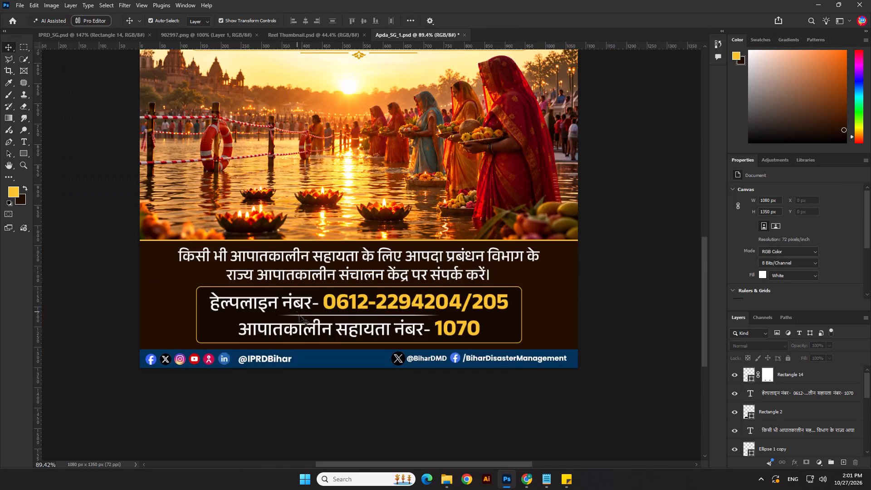
scroll(299, 315, "down", 4)
left_click(406, 400)
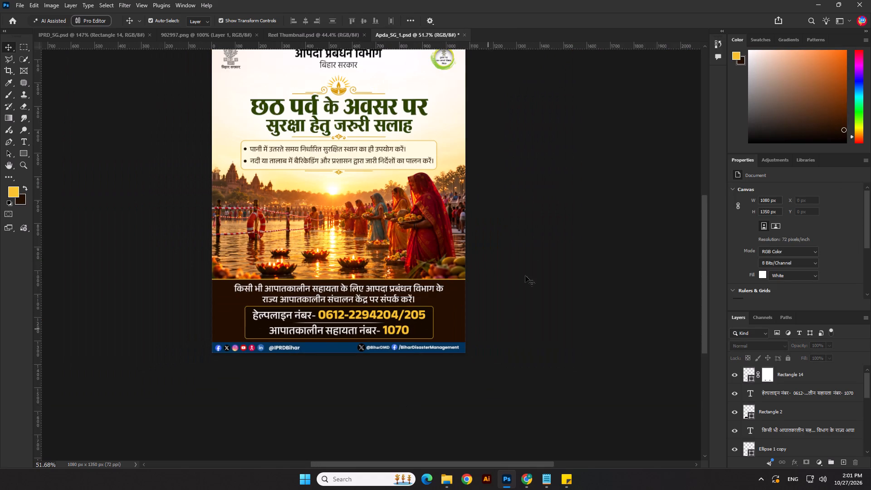
left_click(540, 247)
scroll(533, 250, "down", 4)
scroll(270, 134, "up", 3)
scroll(270, 134, "down", 1)
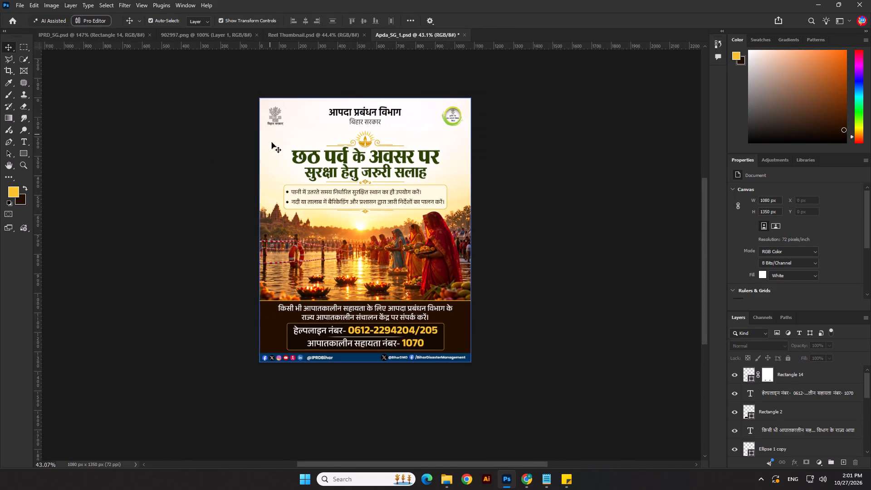
left_click(516, 249)
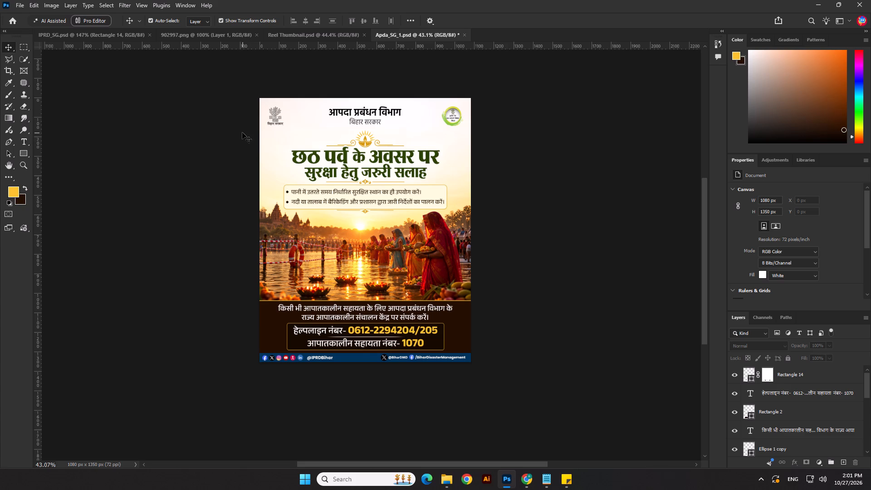
Select the poster's elements together and nudge them up by about 9 px.
left_click_drag(242, 132, 497, 350)
key("shift+Up")
key("Down")
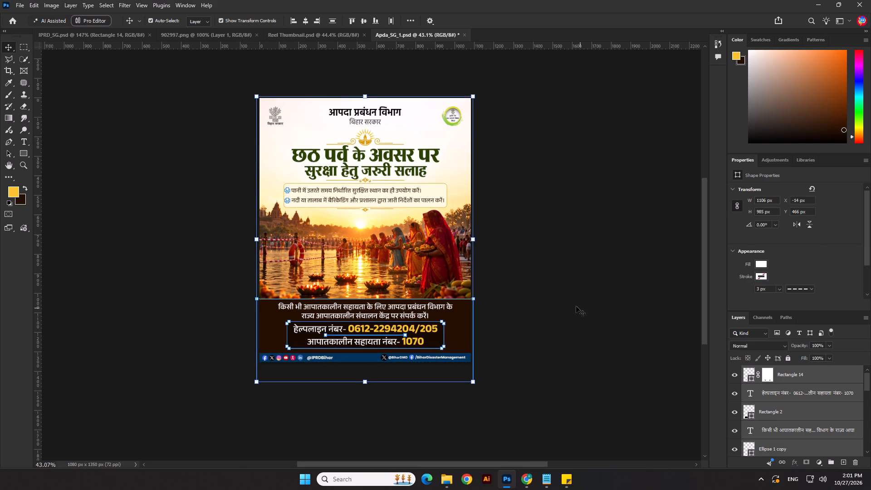
left_click(574, 305)
scroll(536, 266, "up", 2)
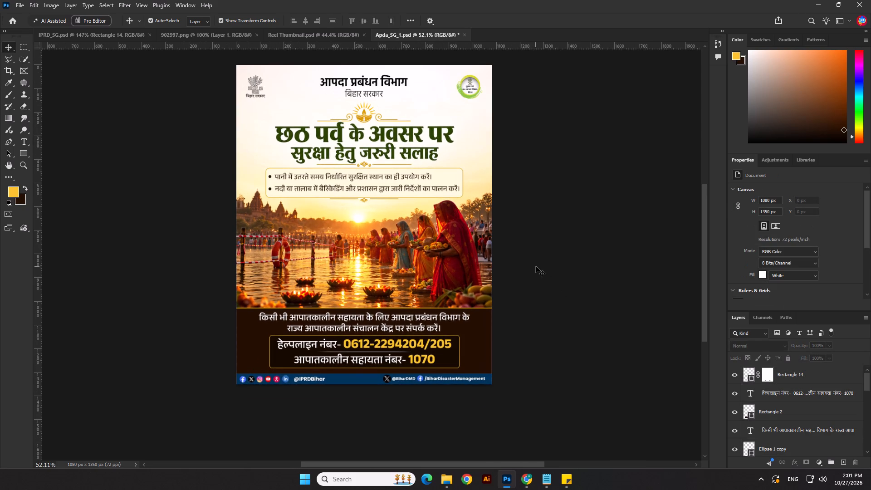
Lock the dark brown Rectangle 1 band and the Generative Fill background layer.
left_click_drag(203, 324, 301, 334)
left_click(562, 340)
left_click(488, 326)
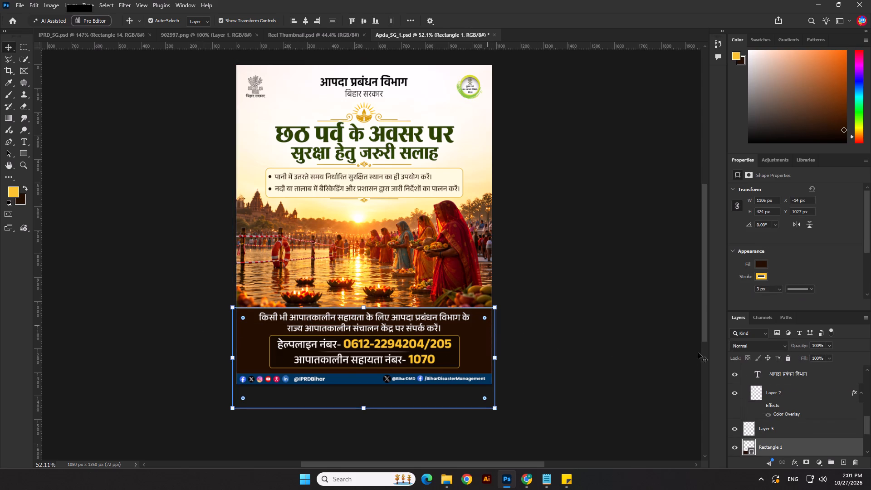
left_click(786, 358)
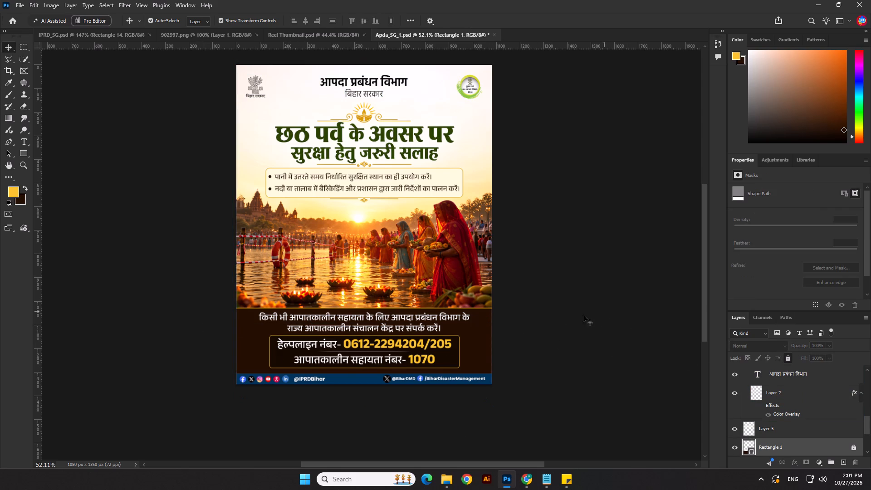
left_click_drag(566, 317, 453, 332)
left_click(643, 276)
left_click(456, 247)
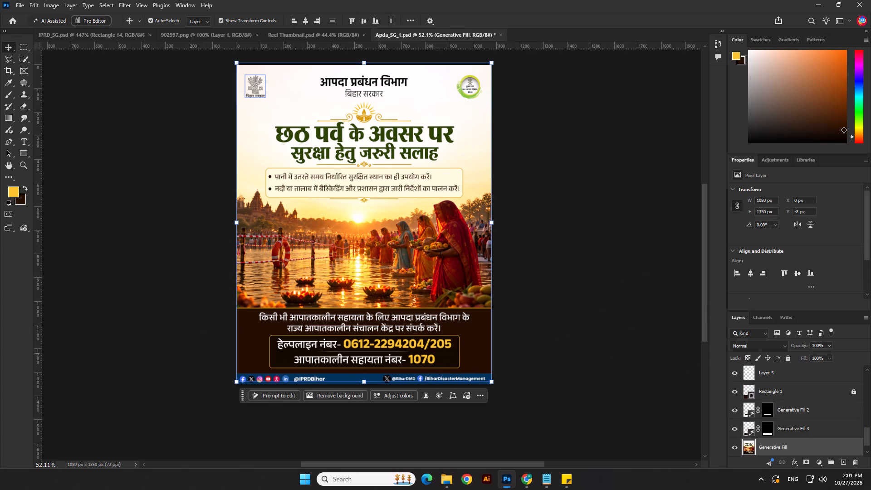
left_click(791, 356)
left_click_drag(709, 344, 705, 343)
Select the instruction text, helpline box, helpline lines and divider together and centre them horizontally on the canvas.
left_click_drag(521, 314, 411, 349)
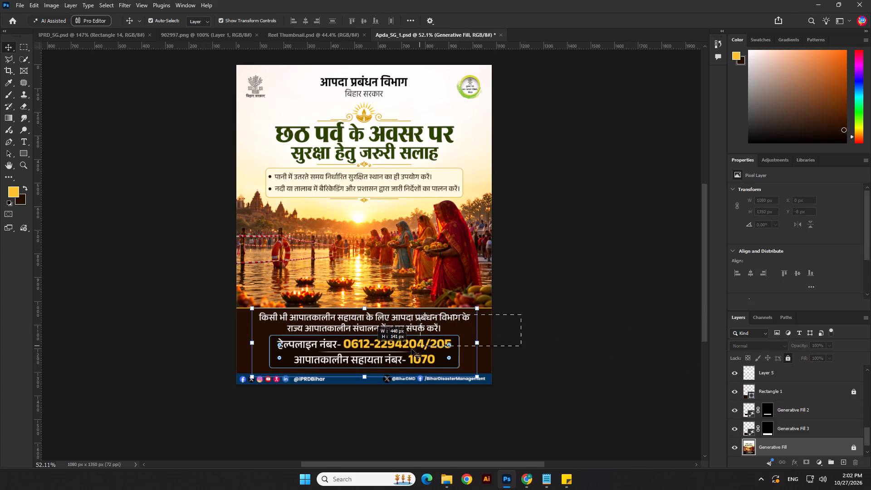
left_click_drag(411, 349, 265, 363)
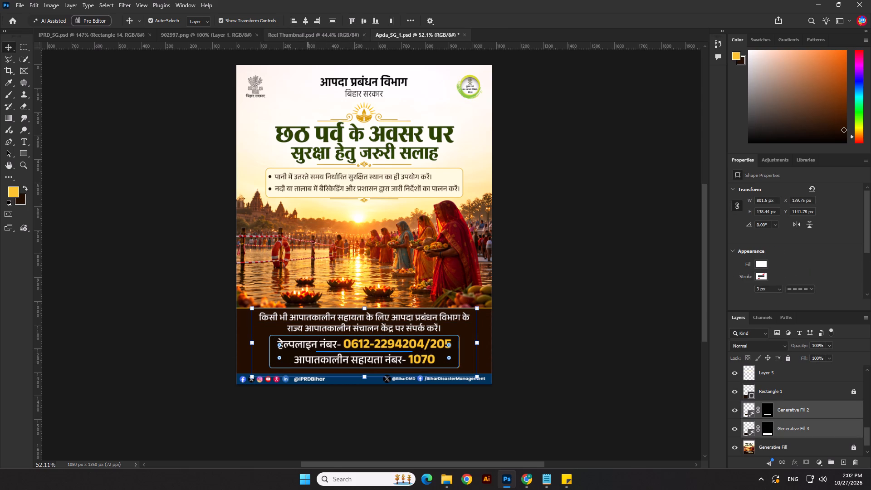
left_click(304, 22)
left_click(578, 283)
Save the Apda_SG_1.psd poster document.
key("ctrl+s")
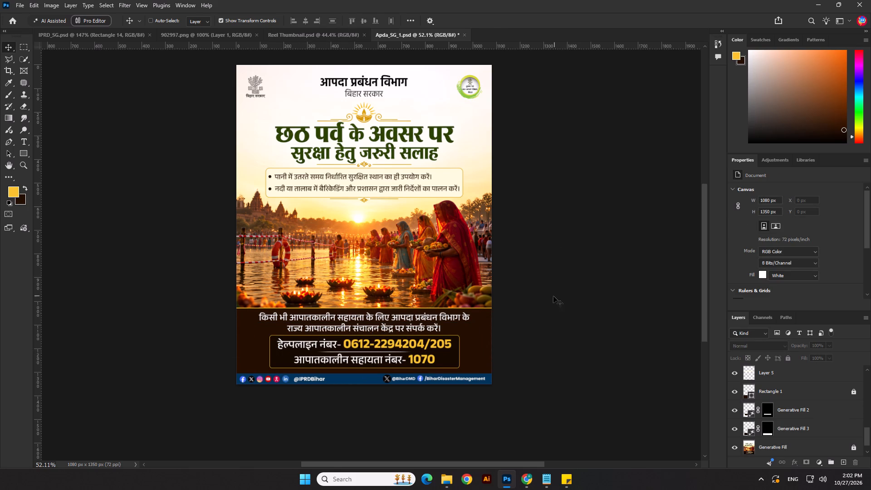
scroll(387, 225, "down", 1)
left_click(558, 147)
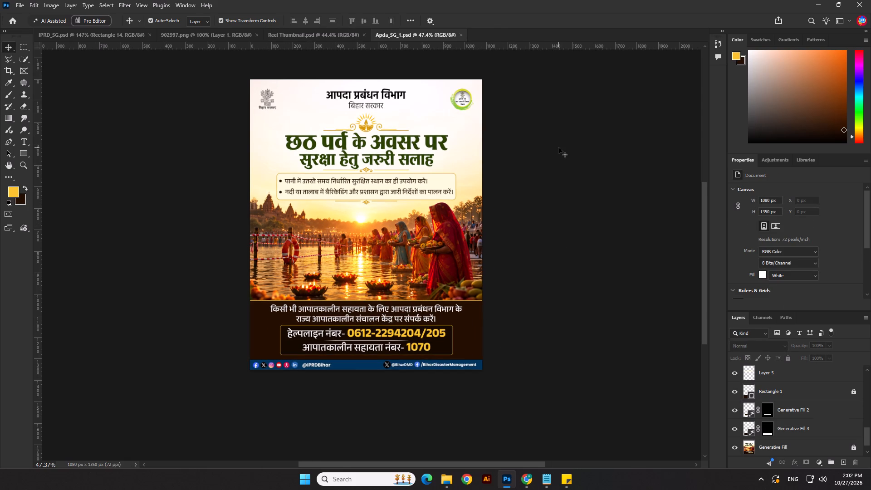
Save a PNG copy of the poster as Apda_SG_1 copy.png in the 27.10.26 folder.
left_click(19, 9)
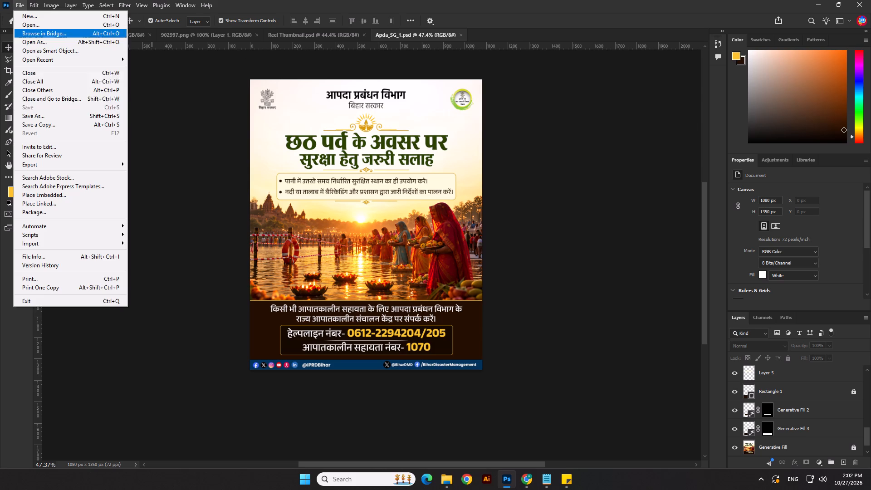
left_click(42, 126)
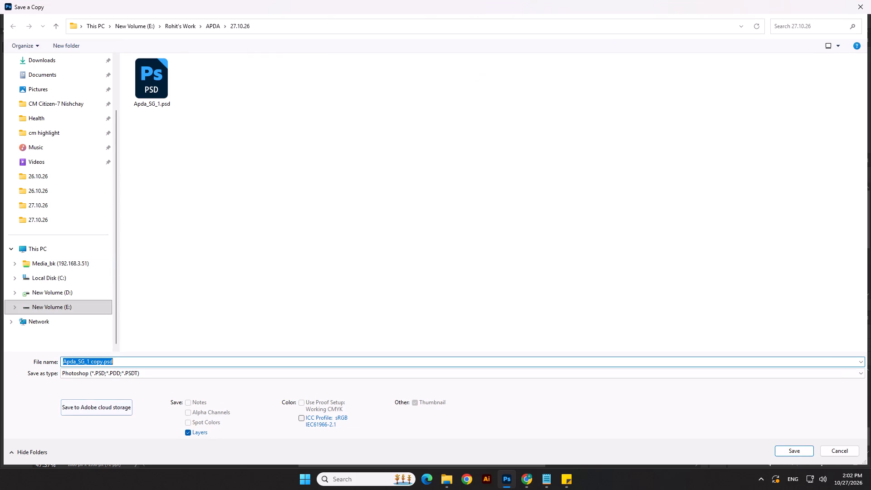
left_click(98, 373)
left_click(98, 318)
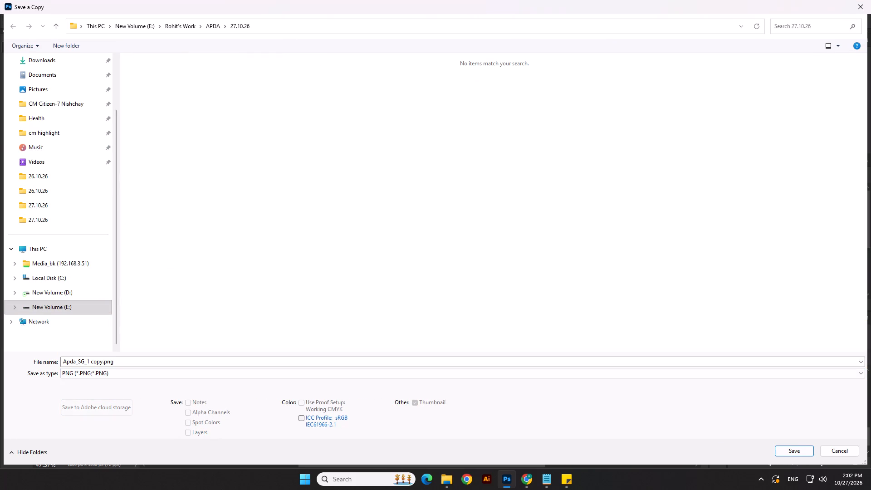
left_click(778, 453)
left_click(475, 146)
left_click(609, 242)
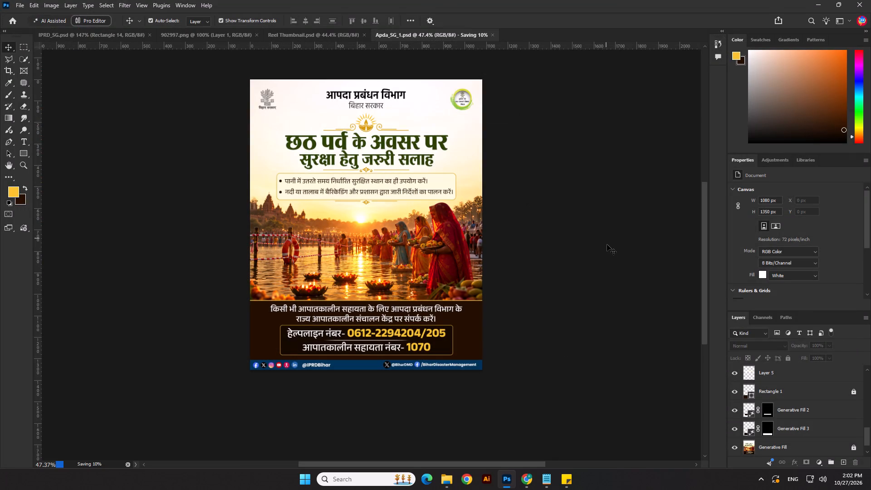
Save the Apda_SG_1.psd document again.
key("ctrl+s")
left_click(17, 7)
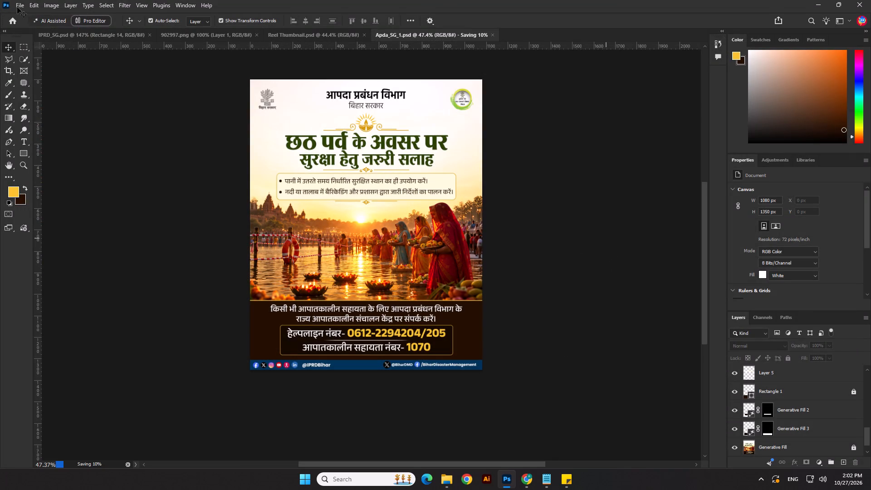
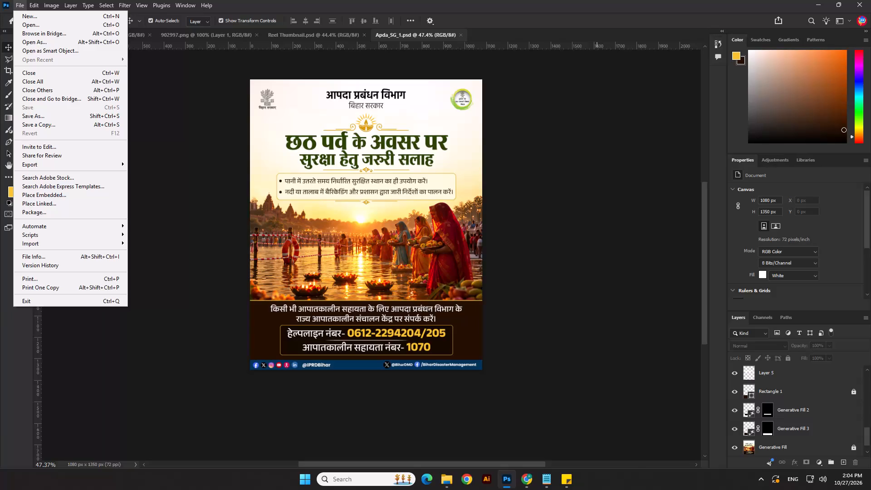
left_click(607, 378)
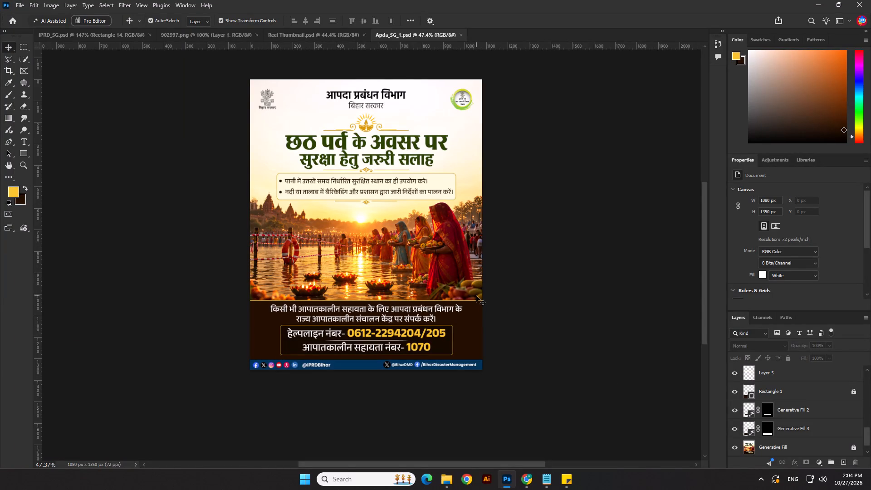
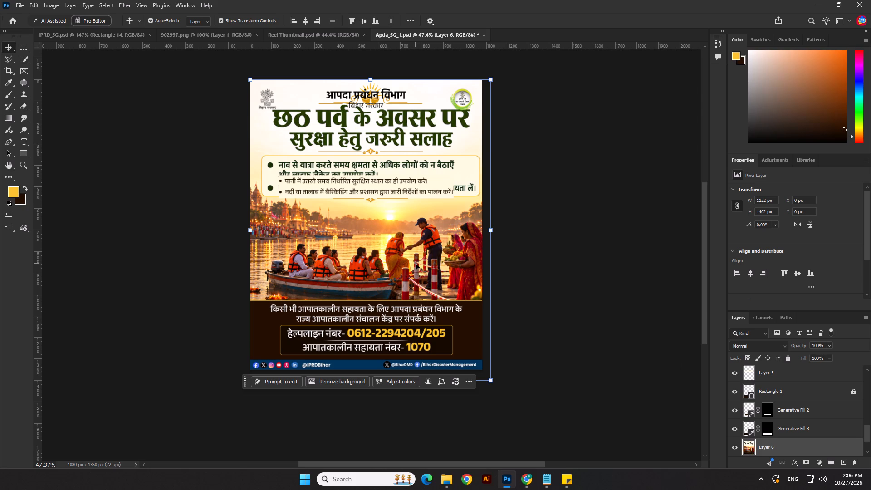
Start saving a separate copy of the Apda_SG_1.psd poster in the 27.10.26 folder.
left_click(17, 3)
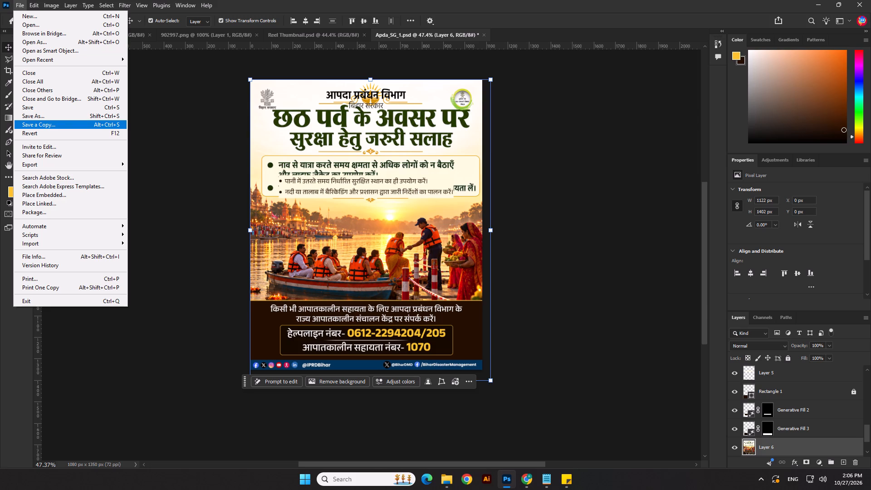
left_click(82, 127)
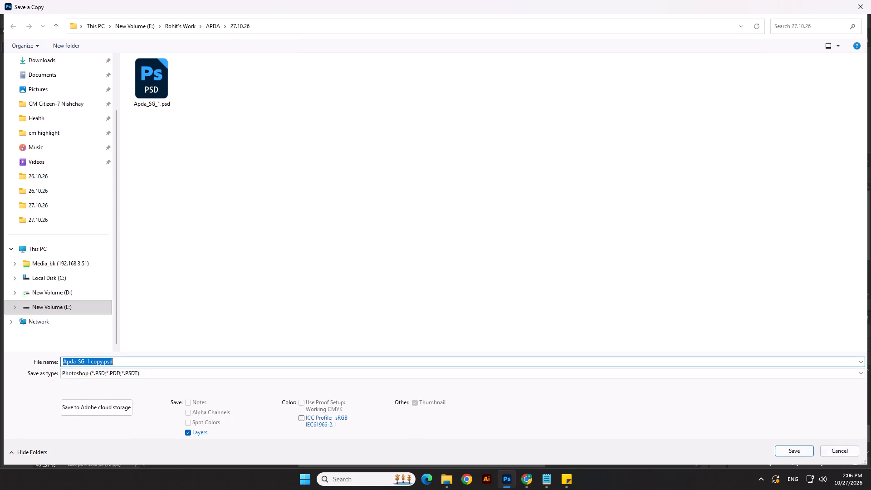
Save the poster as a new Photoshop file named Apda_SG_2 in the 27.10.26 folder under APDA.
left_click(826, 451)
left_click(16, 2)
left_click(35, 117)
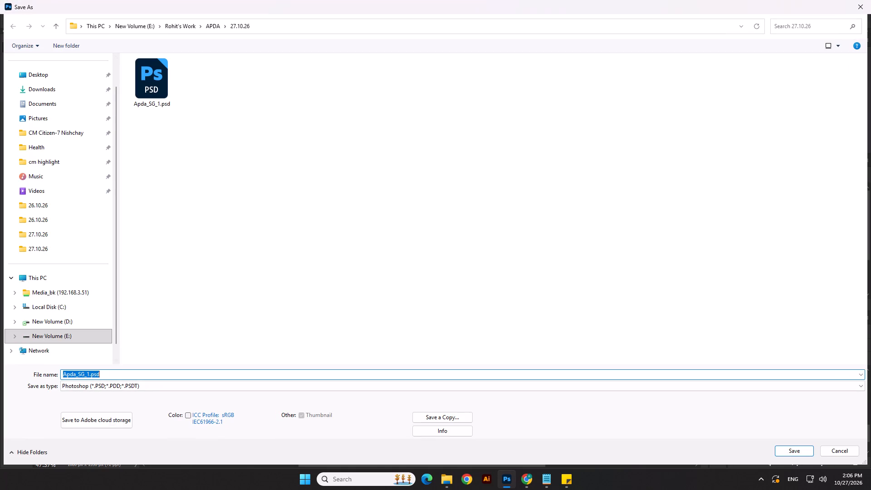
left_click(38, 239)
left_click(58, 249)
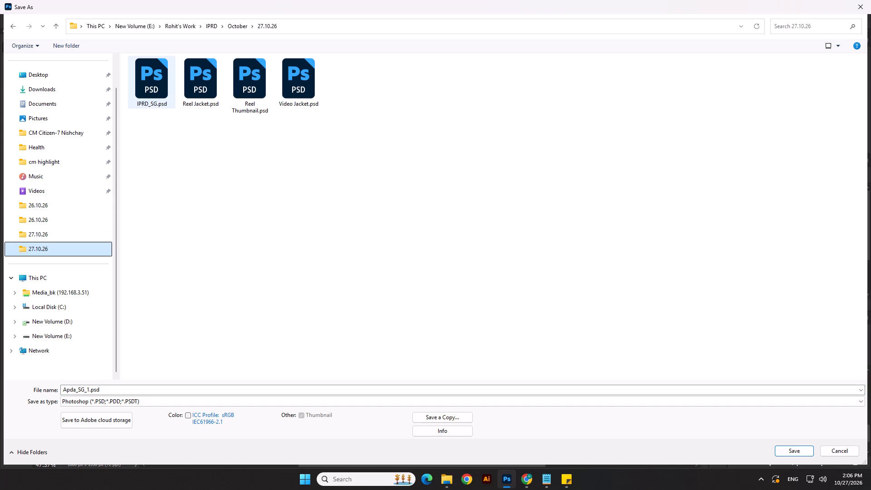
left_click(67, 277)
double_click(381, 86)
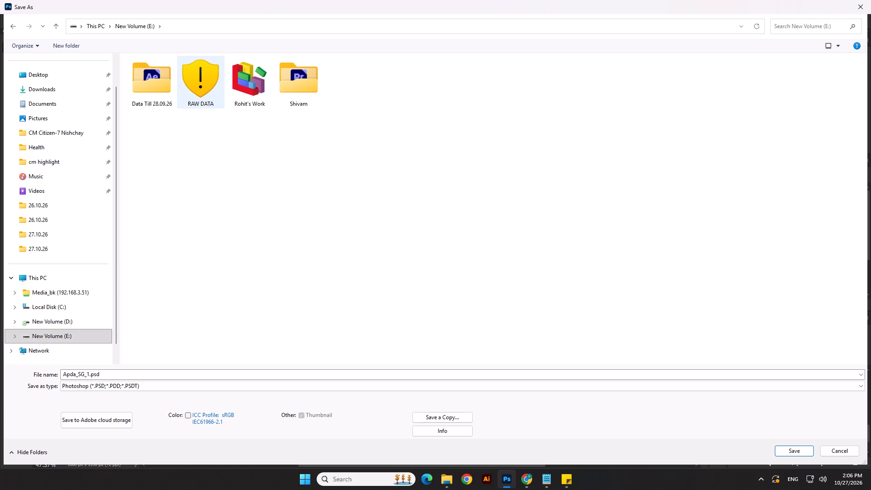
double_click(243, 93)
left_click(452, 297)
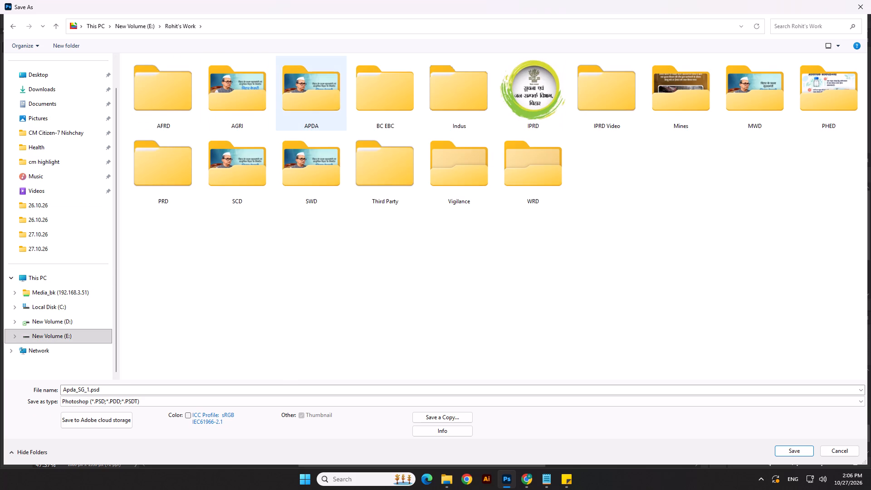
double_click(304, 91)
double_click(144, 79)
left_click(159, 97)
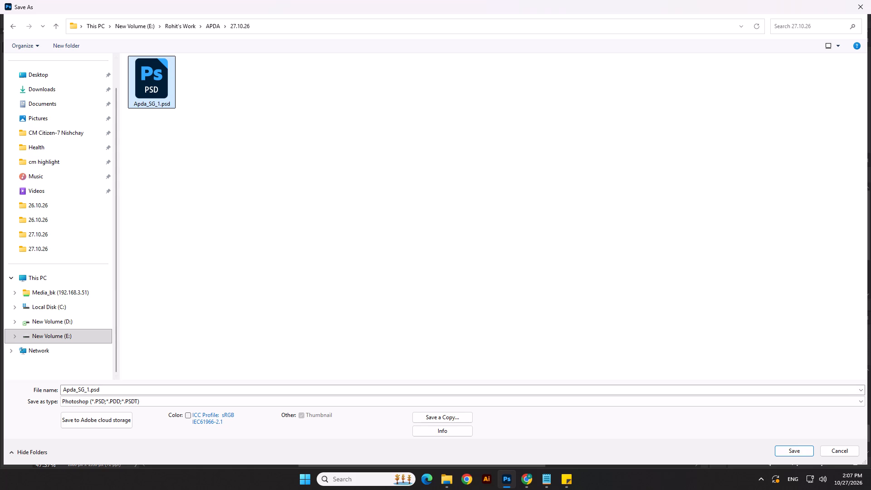
left_click_drag(87, 390, 154, 382)
left_click_drag(154, 382, 123, 387)
left_click(121, 388)
left_click_drag(119, 390, 104, 393)
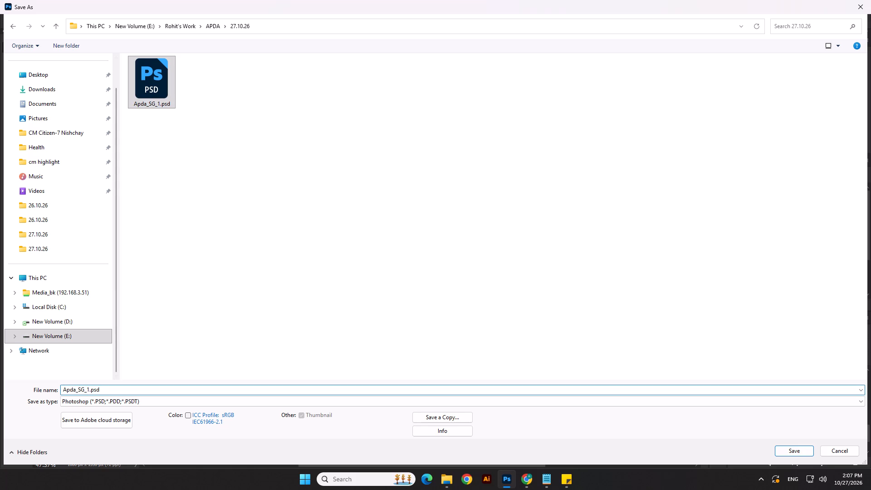
left_click_drag(104, 393, 88, 395)
key("2")
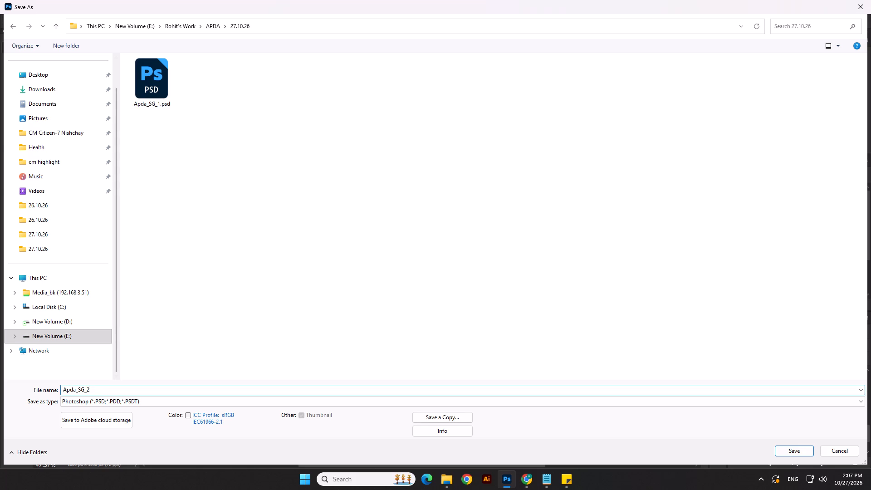
key("Return")
key("Return")
Scale the new boat artwork, Layer 6, down to about 986 by 1233 px, centred below the department header.
left_click(554, 314)
left_click(430, 260)
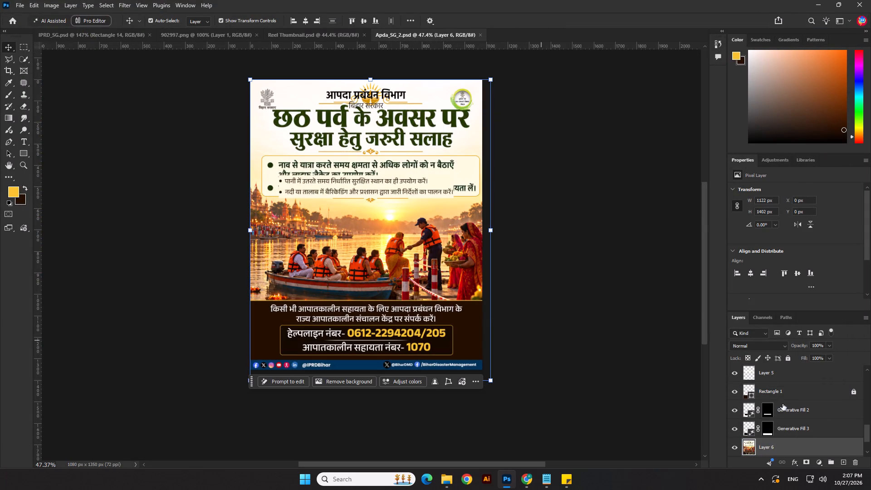
scroll(814, 417, "down", 4)
left_click_drag(488, 230, 483, 227)
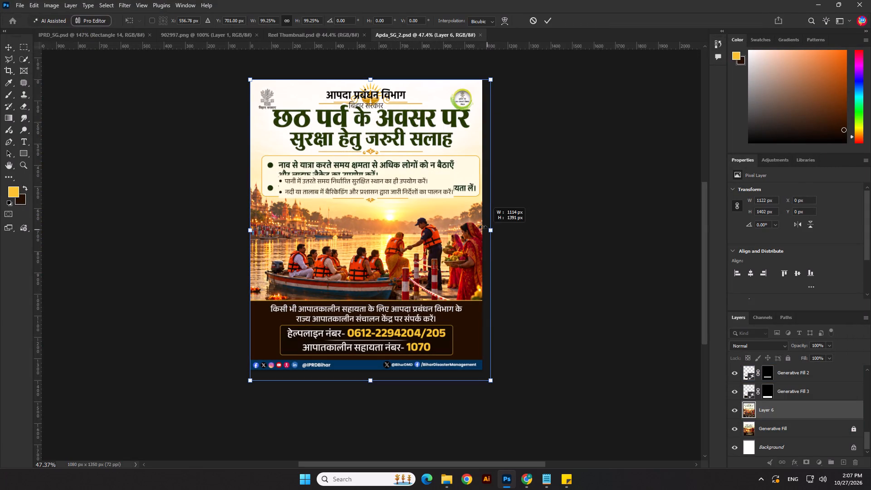
left_click_drag(483, 227, 479, 226)
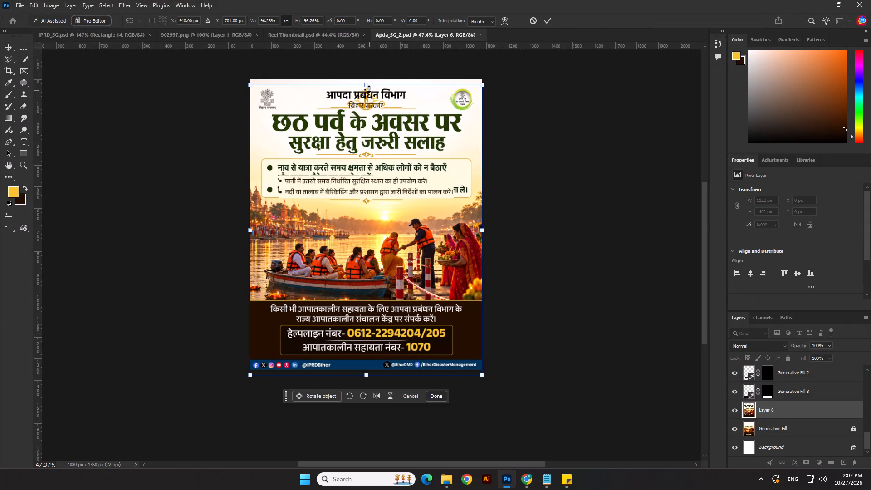
left_click_drag(368, 85, 365, 115)
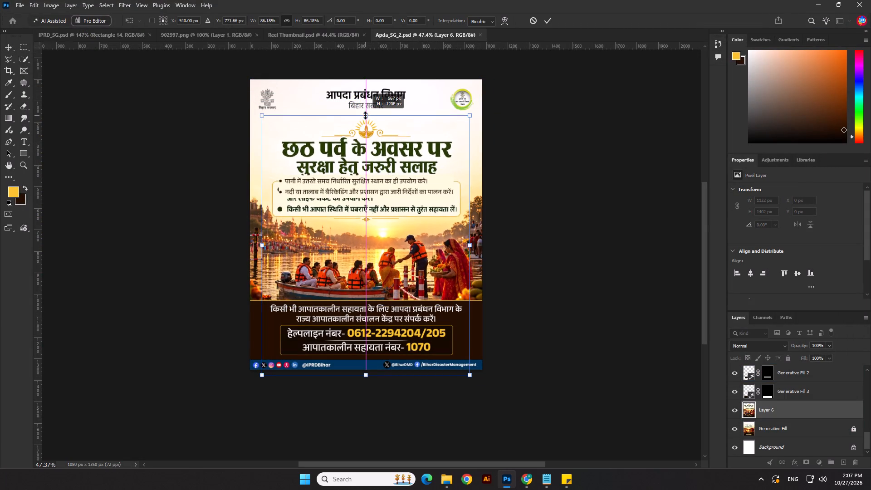
left_click_drag(365, 115, 366, 112)
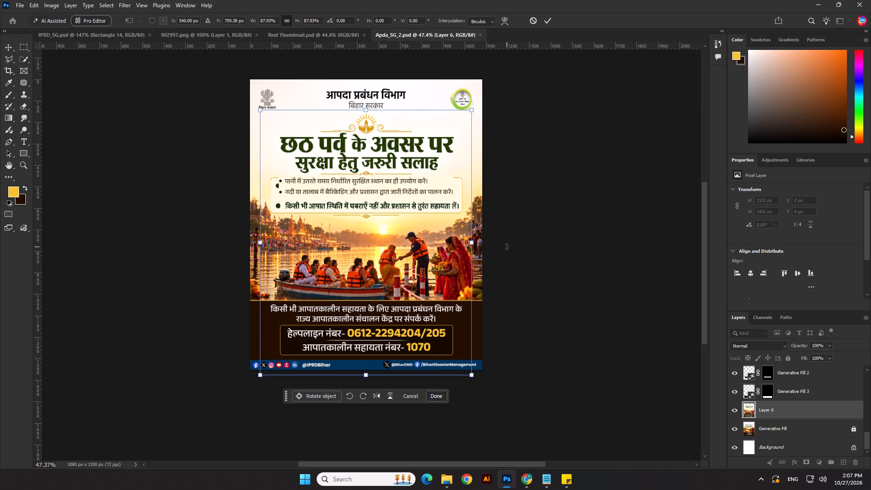
Hide the old Generative Fill background layer beneath Layer 6.
left_click(737, 433)
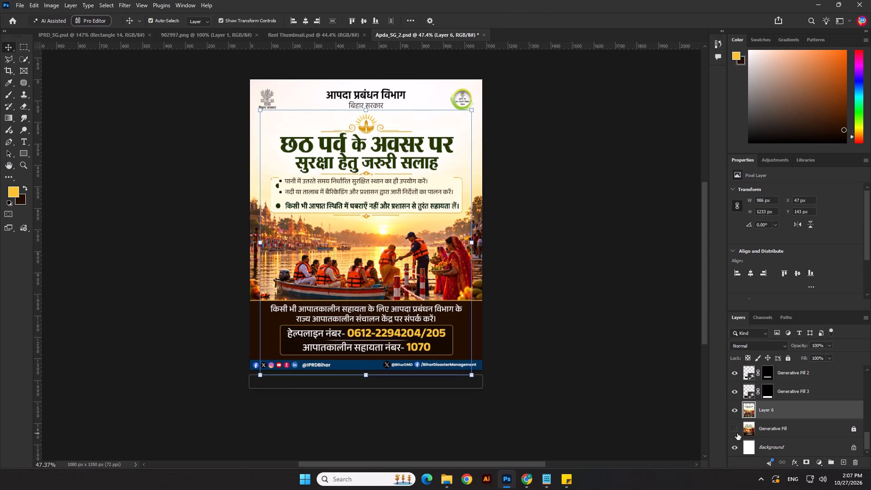
left_click(446, 261)
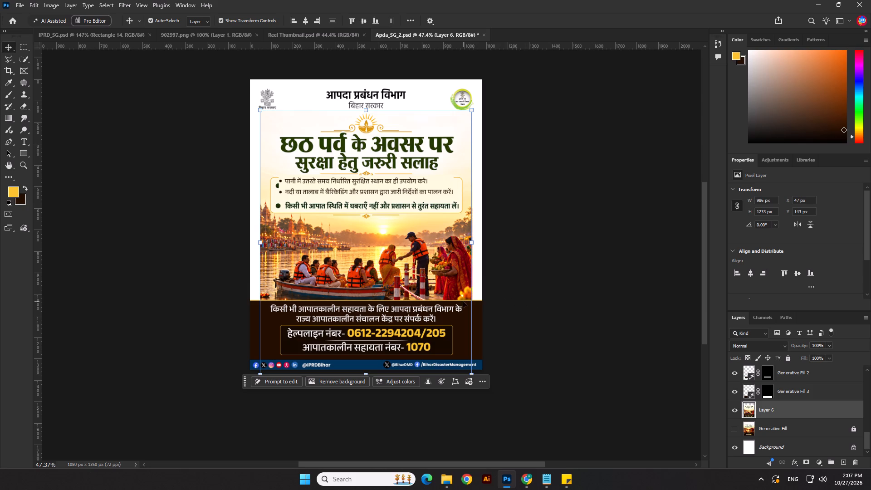
left_click(452, 265)
left_click(303, 16)
left_click(147, 231)
left_click(320, 241)
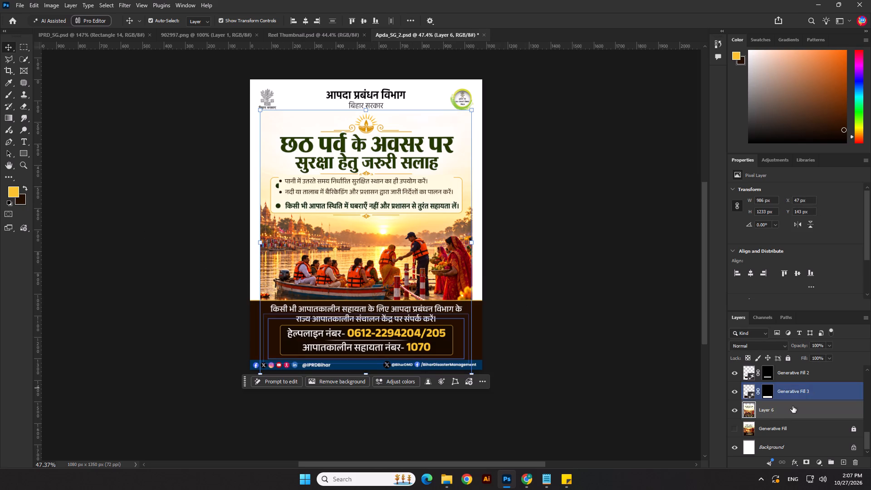
Fill the canvas around the artwork with Firefly and no prompt, using Layer 6's outline contracted by 3 px and inverted.
left_click(748, 411, "ctrl")
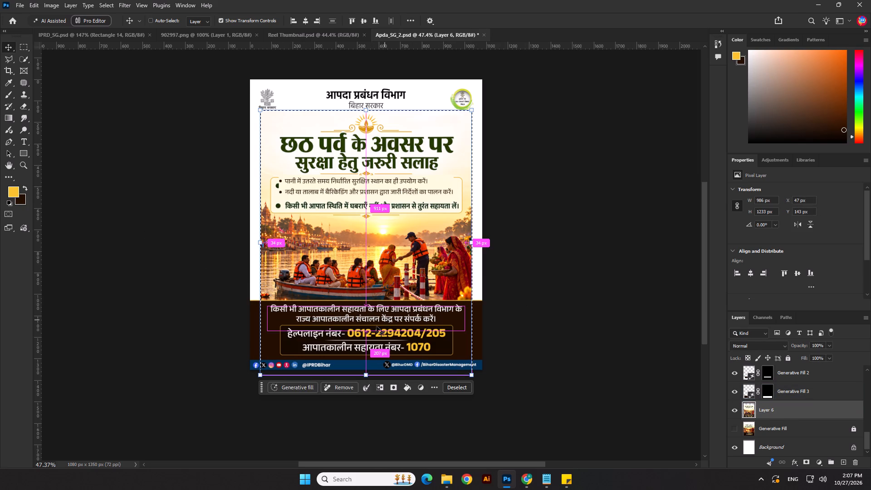
left_click(107, 3)
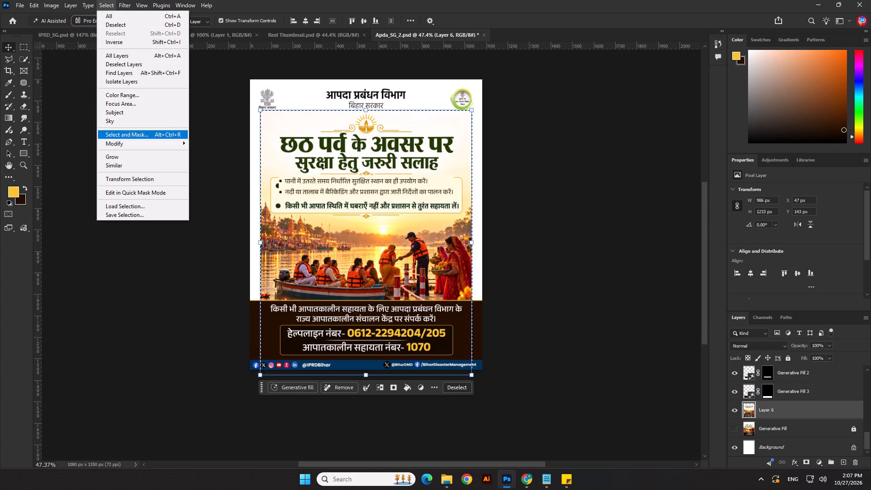
left_click(124, 142)
left_click(214, 169)
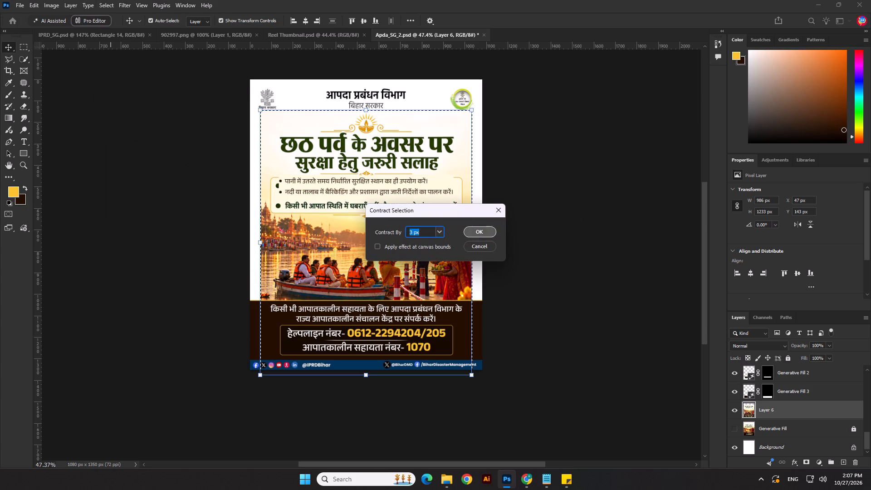
left_click(486, 232)
key("ctrl+shift+i")
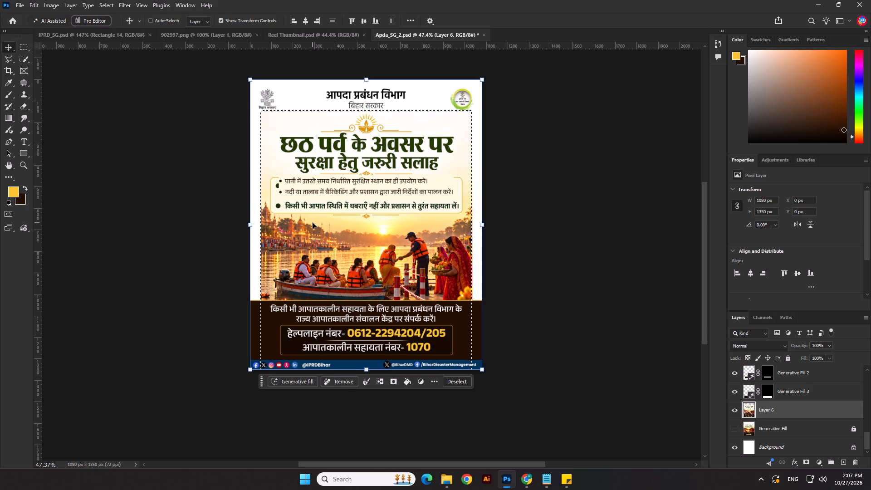
left_click(306, 387)
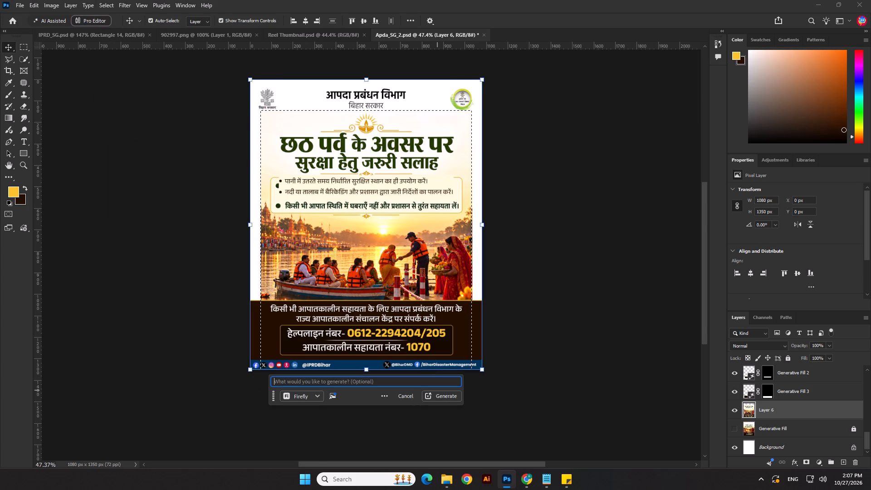
left_click(437, 396)
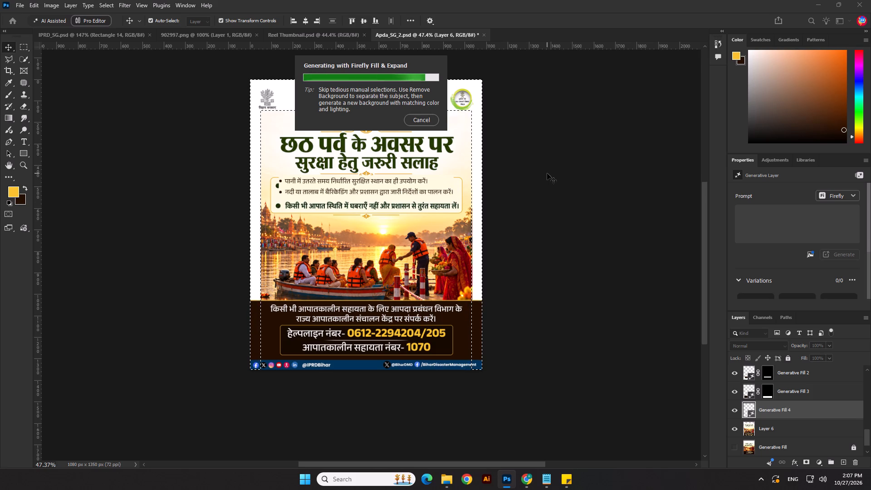
left_click(547, 173)
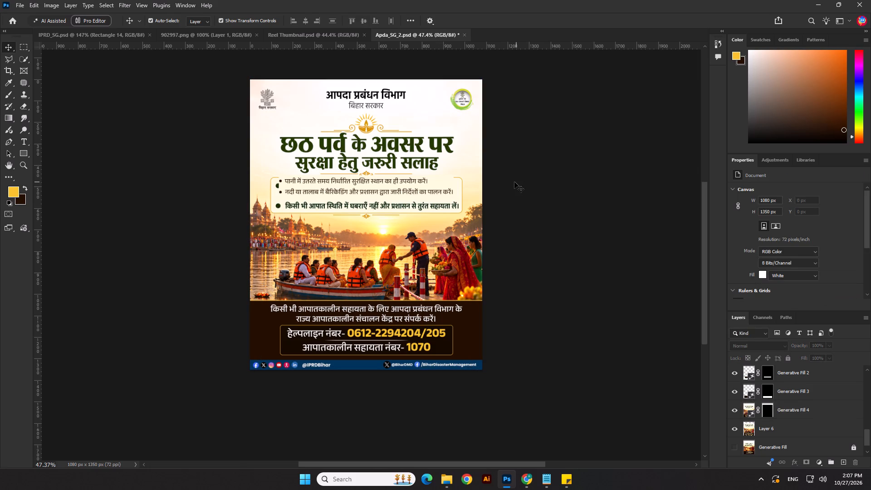
Move the cream cover patch, Layer 5, onto the artwork's bullet box at about X 96 px, Y 472 px.
scroll(442, 197, "up", 1)
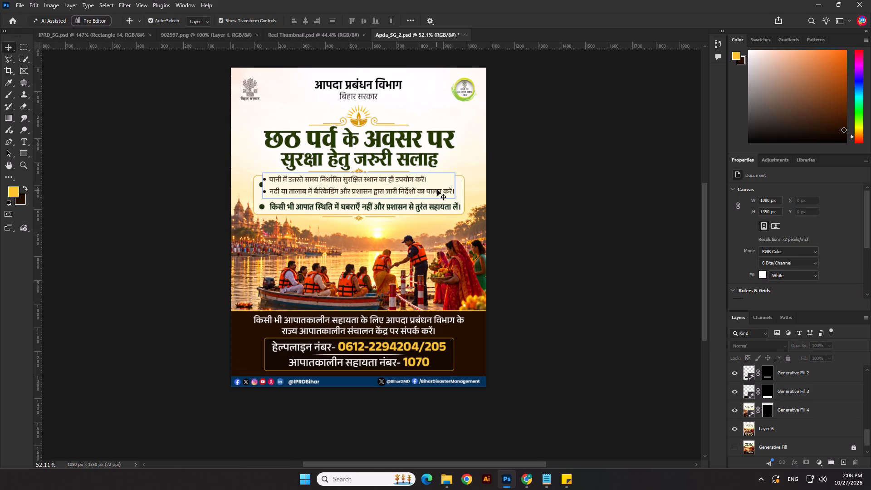
left_click(445, 176)
scroll(445, 176, "up", 4)
left_click_drag(445, 176, 443, 190)
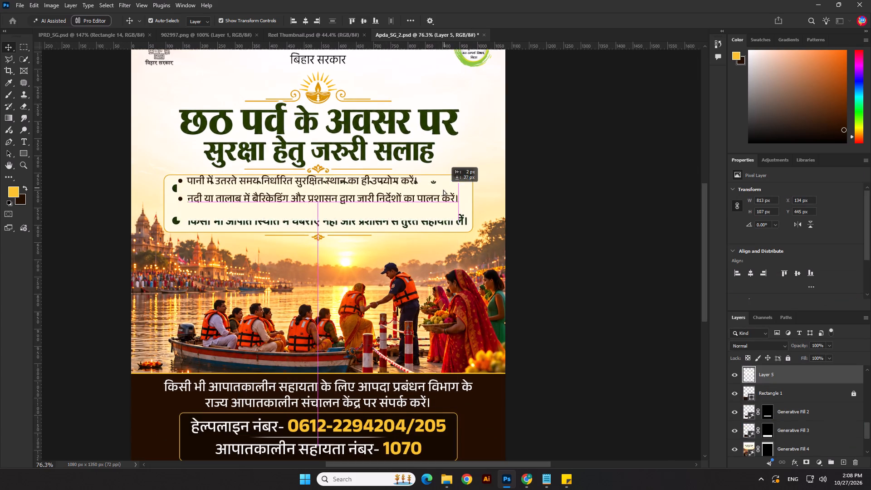
left_click_drag(443, 190, 434, 182)
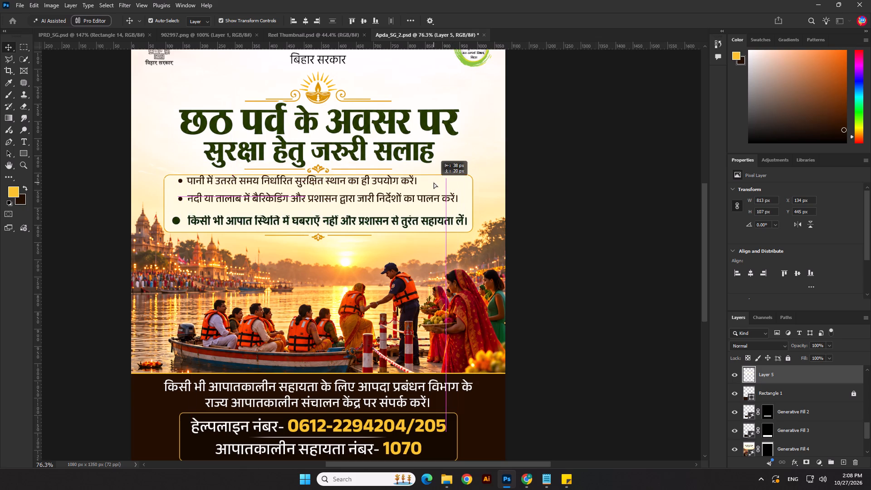
left_click_drag(434, 182, 435, 185)
Stretch the cream patch to about 870 by 141 px so it covers the artwork's built-in bullet text.
scroll(483, 223, "up", 2)
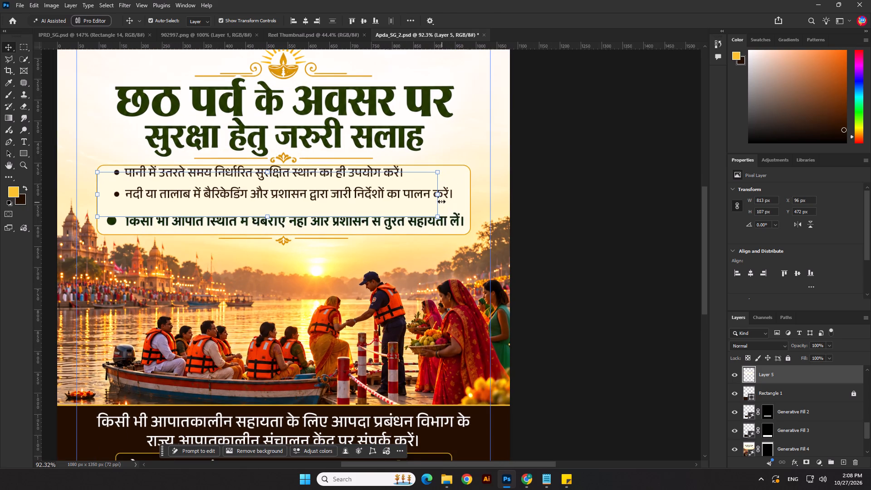
left_click_drag(440, 200, 467, 204)
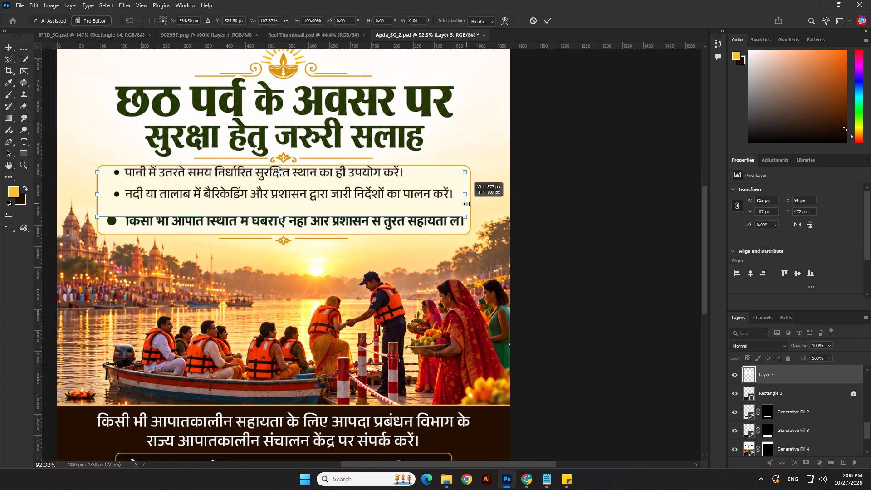
left_click_drag(467, 204, 468, 204)
scroll(240, 206, "up", 2)
left_click_drag(292, 217, 291, 230, "shift")
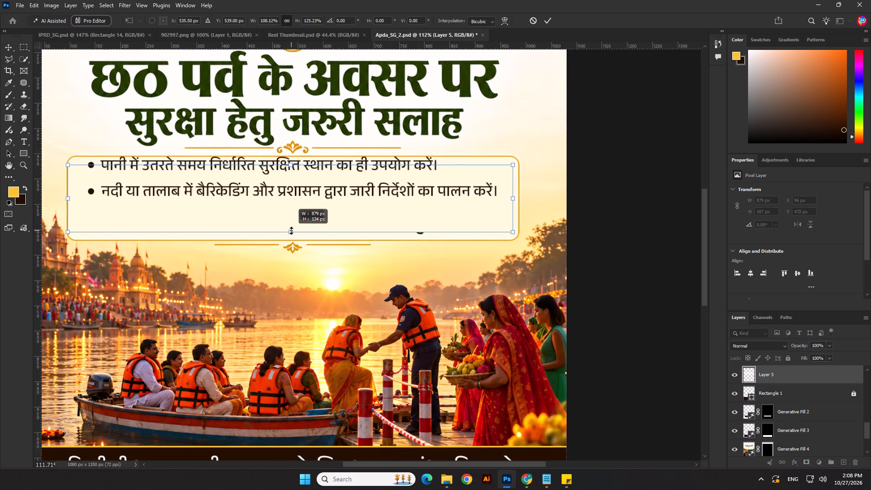
left_click_drag(291, 230, 291, 234, "shift")
scroll(81, 201, "up", 3)
left_click_drag(69, 203, 74, 203)
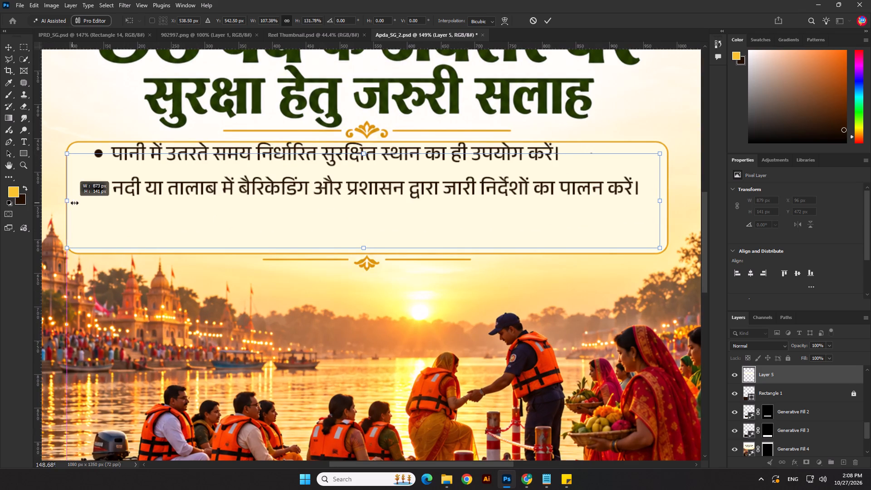
left_click_drag(74, 203, 76, 203)
key("Return")
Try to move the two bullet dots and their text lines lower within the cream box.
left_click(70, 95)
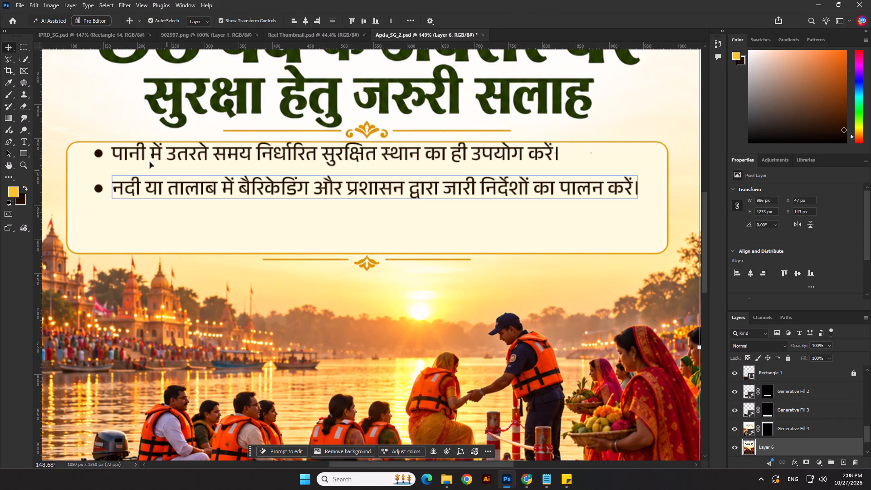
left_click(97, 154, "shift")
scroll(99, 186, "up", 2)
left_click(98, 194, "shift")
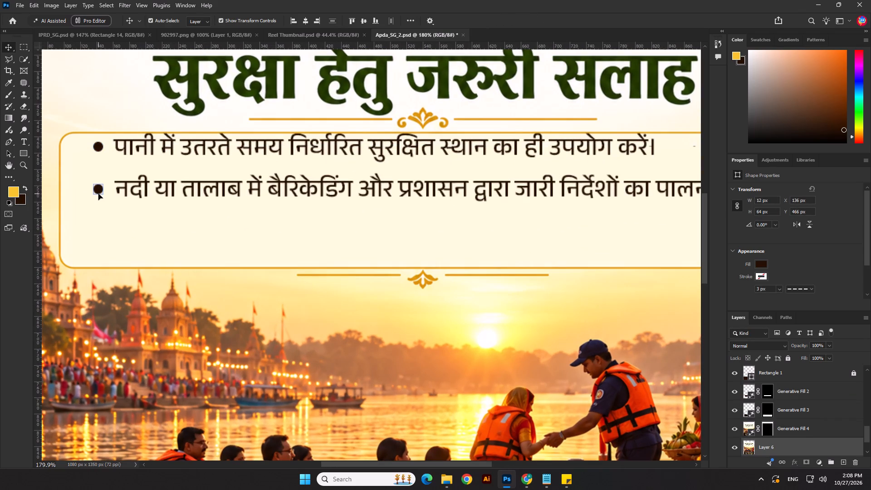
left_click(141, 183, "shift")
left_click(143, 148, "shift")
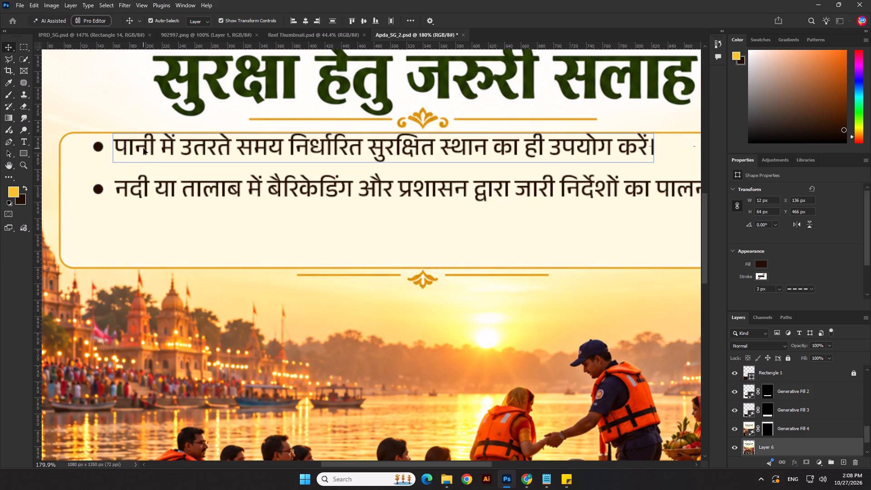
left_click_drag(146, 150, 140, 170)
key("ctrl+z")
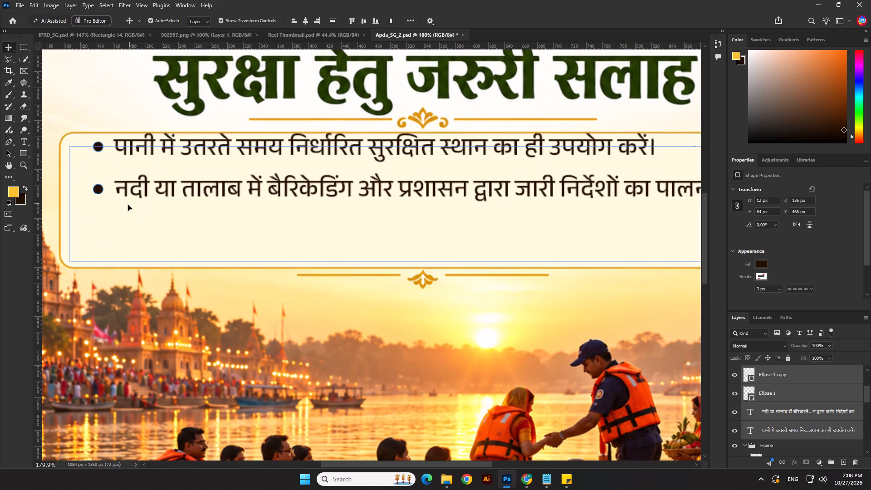
Move both bullet dots and their text lines together down and slightly left, inside the cream box.
left_click(111, 219)
left_click(103, 112)
left_click(98, 149)
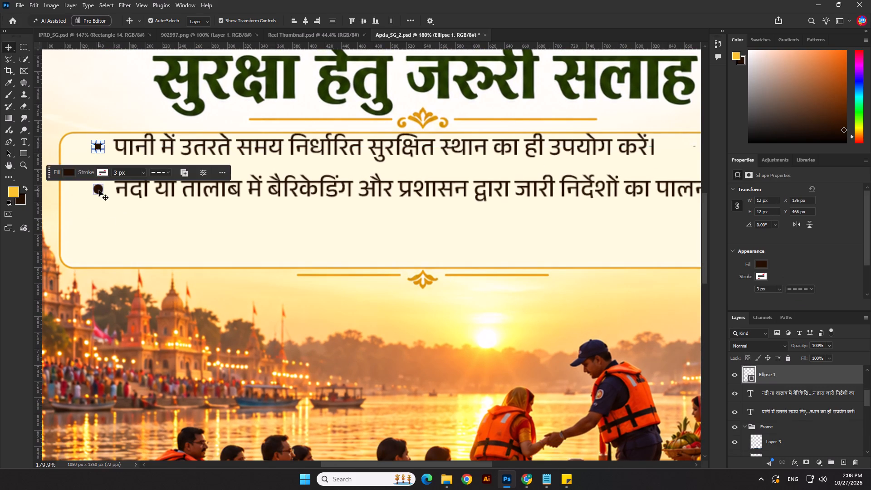
left_click(99, 190, "shift")
left_click(124, 188, "shift")
left_click(128, 149, "shift")
scroll(138, 154, "down", 3)
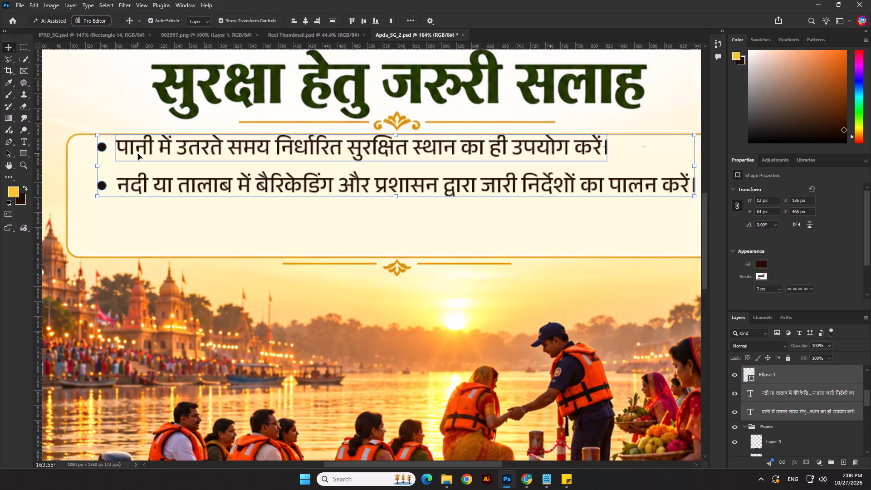
left_click_drag(144, 152, 138, 171)
scroll(461, 180, "down", 3)
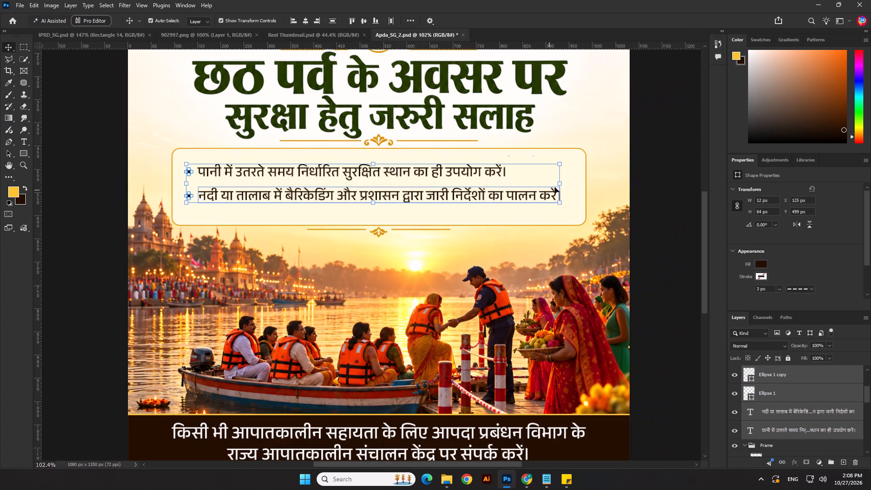
key("Return")
left_click(662, 201)
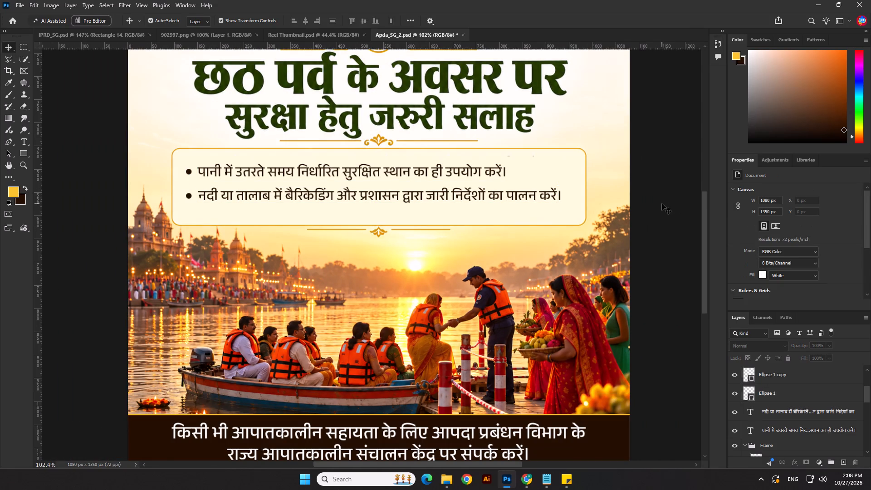
Copy the second poster's bullet line beginning "नाव से यात्रा करते समय" from Notepad and return to Photoshop.
left_click(552, 479)
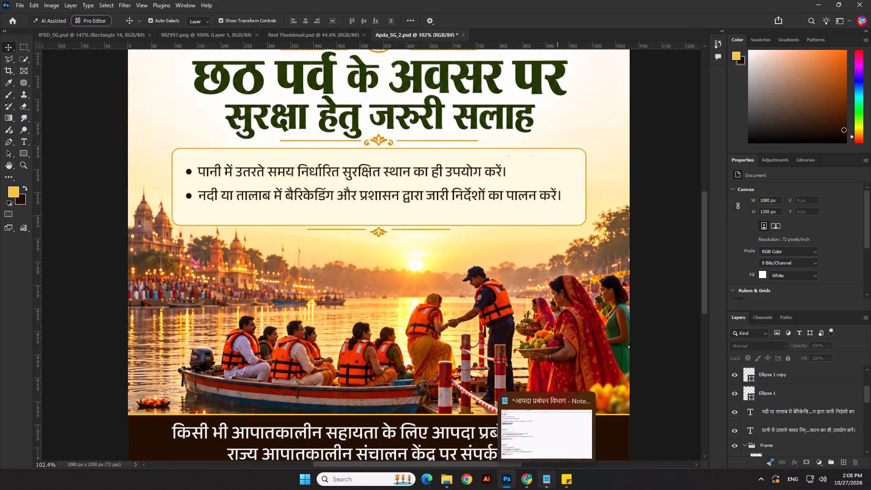
left_click_drag(15, 230, 259, 233)
key("ctrl+c")
key("ctrl+c")
key("alt+Tab")
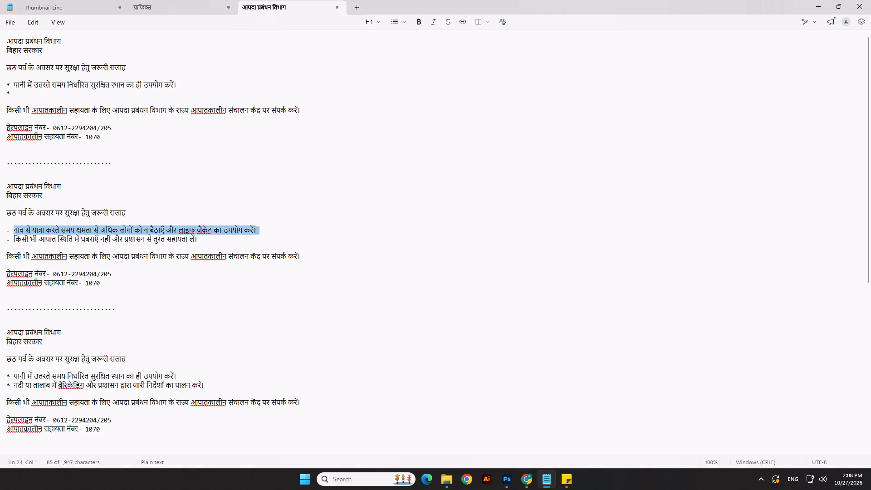
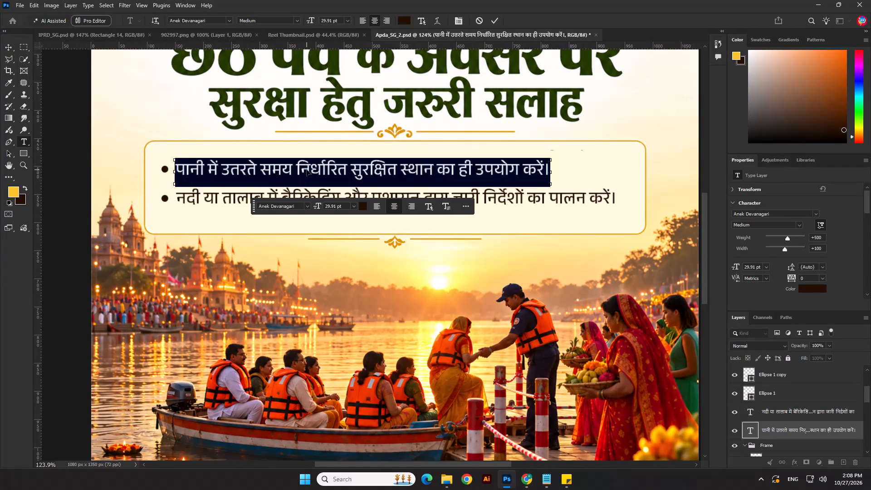
Replace the first bullet's text with the copied line, break it before "और लाइफ", and left-align both lines.
key("ctrl+v")
key("alt+Tab")
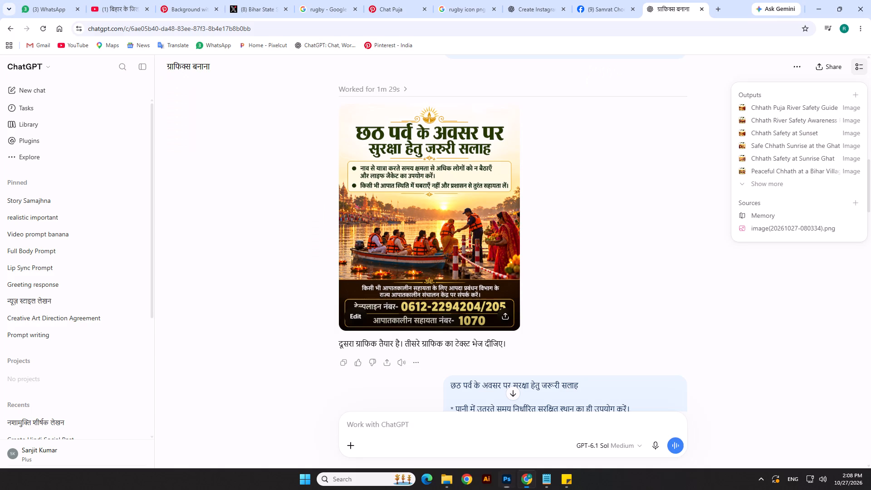
key("alt+Tab")
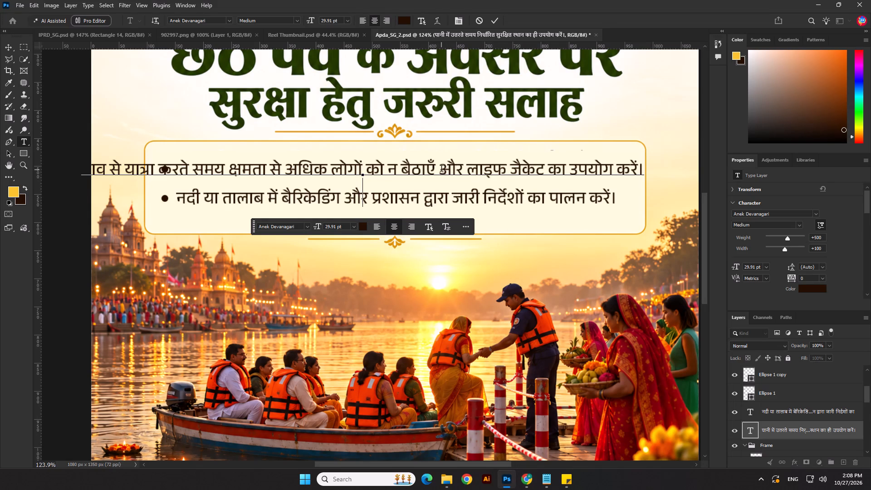
left_click(441, 170)
key("BackSpace")
key("Return")
key("ctrl+a")
left_click(364, 24)
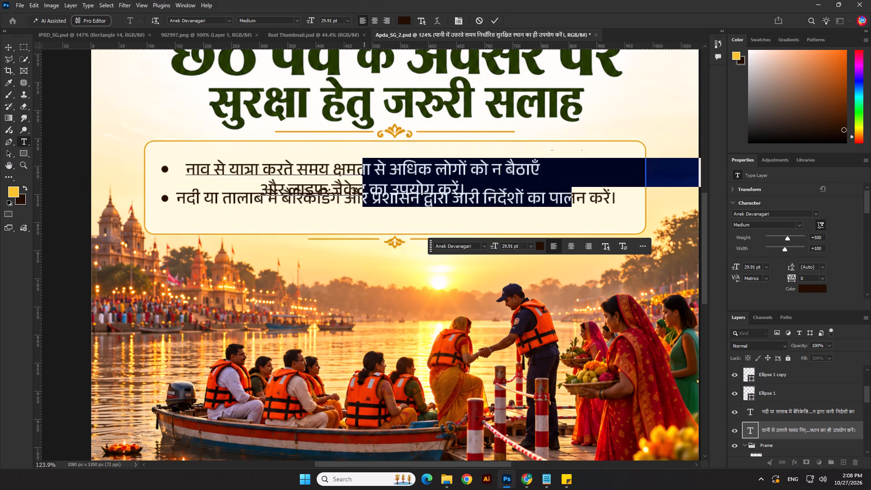
left_click(8, 49)
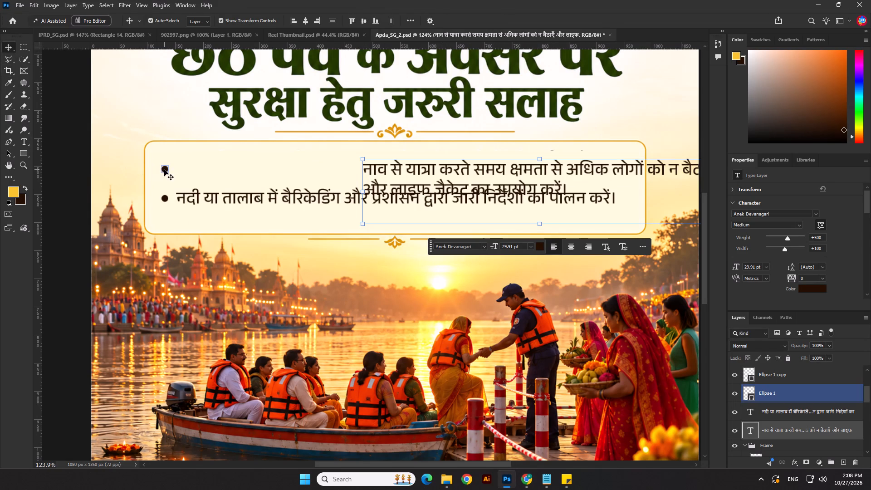
Raise the first bullet dot to about Y 481 px and place its two-line text beside it inside the cream box.
left_click_drag(164, 169, 164, 161)
left_click_drag(372, 170, 366, 170)
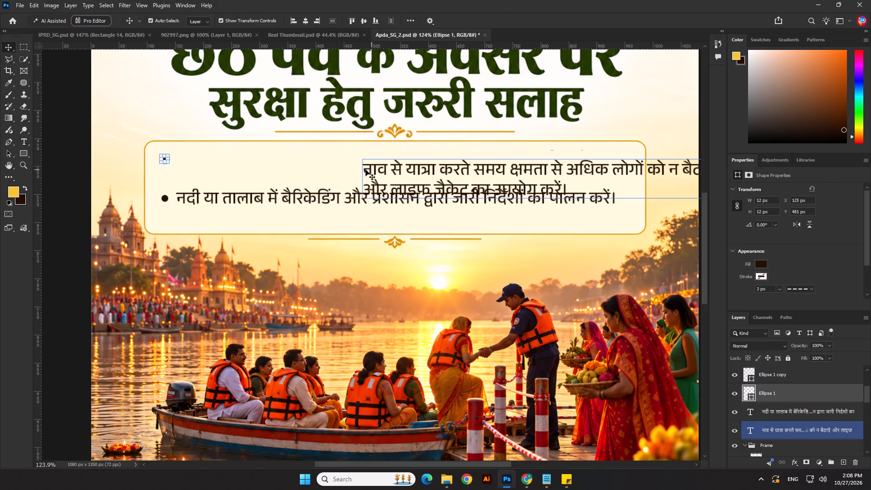
left_click_drag(366, 170, 192, 159)
key("alt+Tab")
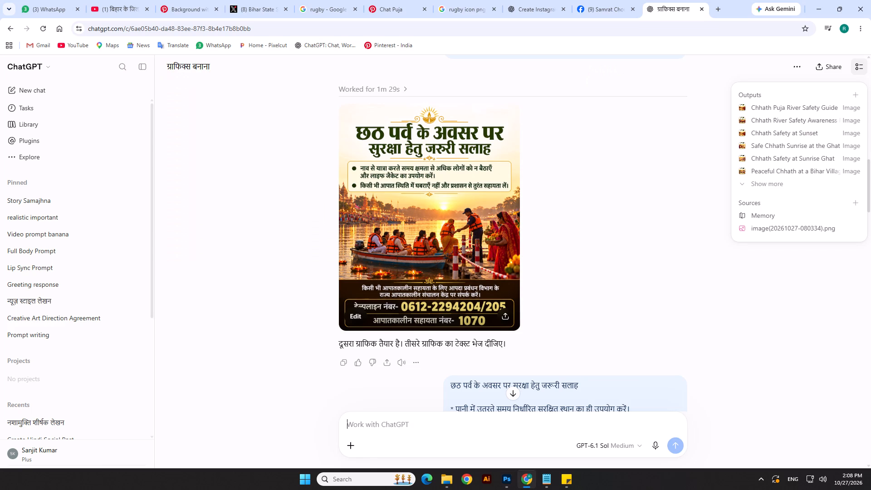
key("alt+Tab")
left_click(570, 202)
key("alt+Tab")
key("alt+Tab")
key("alt+Tab")
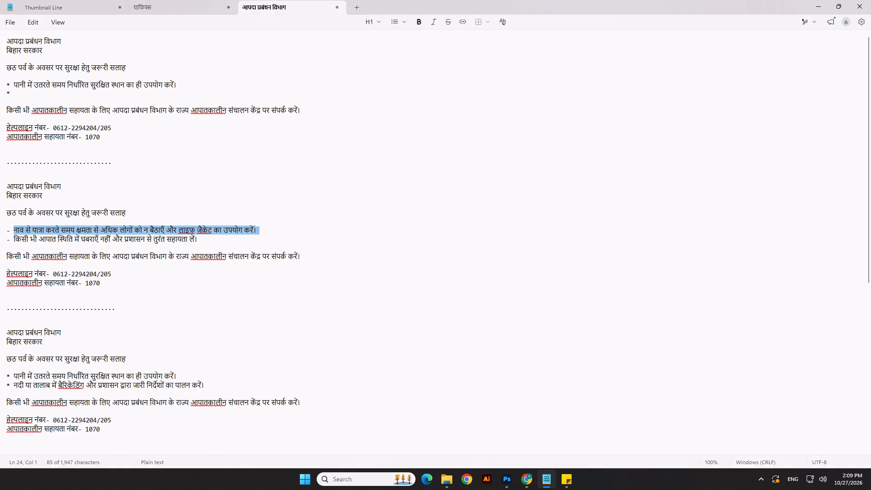
left_click_drag(14, 240, 197, 236)
key("ctrl+c")
key("ctrl+c")
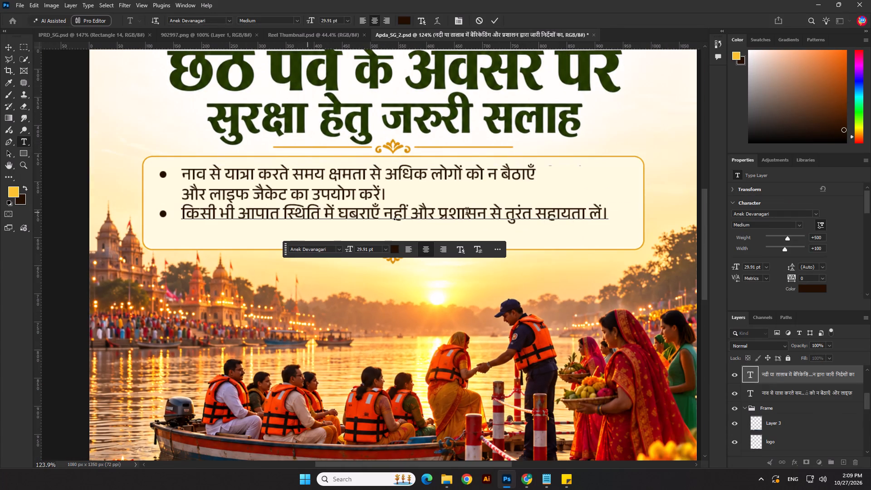
left_click(8, 46)
Move the second bullet's text line slightly lower, and its dot down to about Y 560 px.
scroll(123, 131, "up", 2)
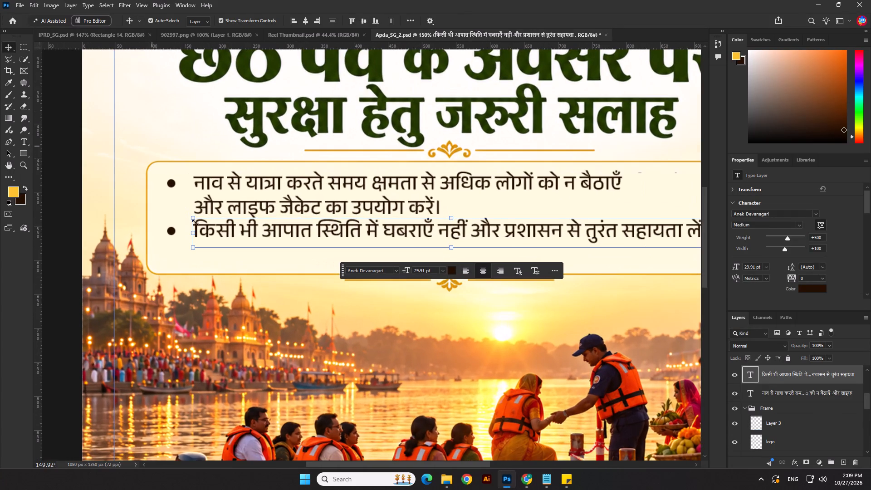
left_click_drag(234, 231, 234, 235)
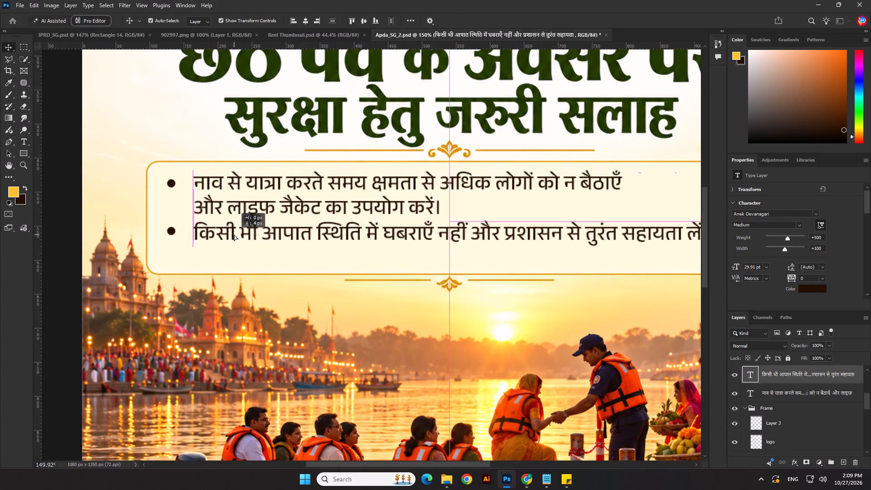
left_click_drag(234, 235, 234, 238)
scroll(142, 240, "up", 3)
left_click_drag(182, 230, 181, 234)
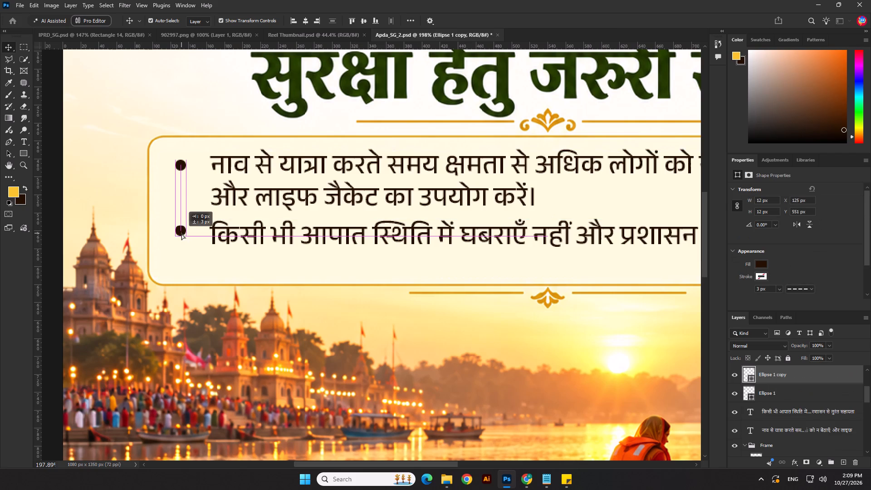
left_click_drag(181, 234, 181, 235)
scroll(181, 235, "up", 3)
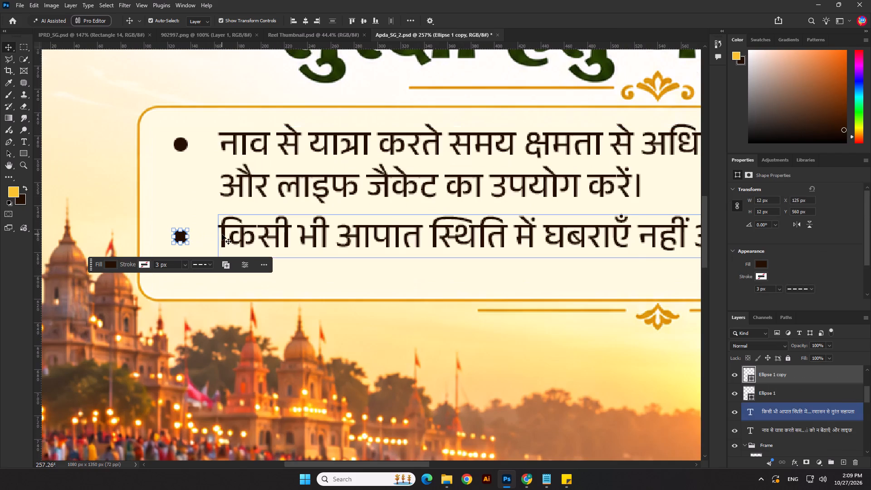
Align the vertical centres of the second bullet's dot and text line, using Selection as the alignment reference.
left_click(222, 234, "shift")
left_click(366, 21)
key("ctrl+z")
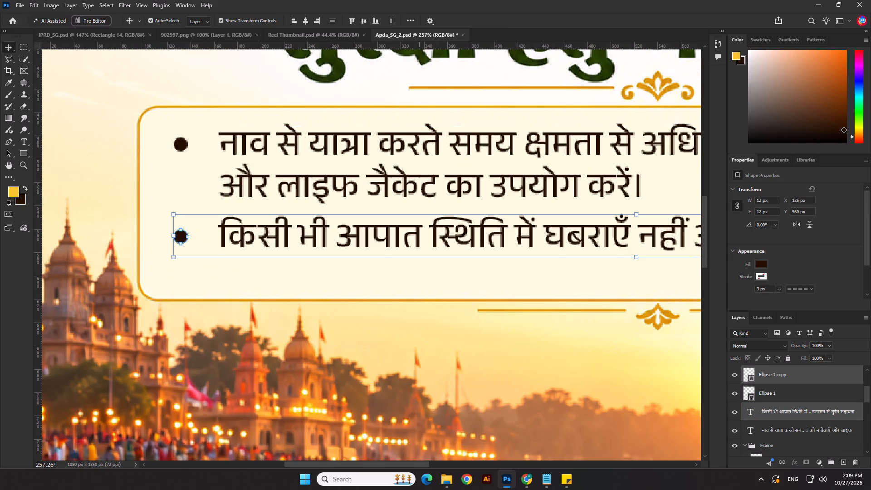
left_click(417, 21)
left_click(413, 23)
left_click(447, 104)
left_click(445, 110)
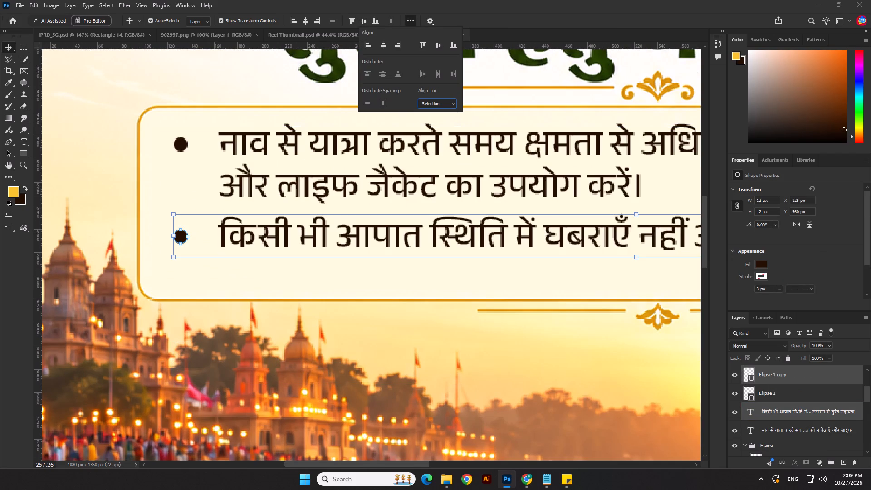
left_click(364, 23)
Move the second bullet's dot and text line 20 px down together.
scroll(253, 170, "down", 4)
key("shift+Down")
key("shift+Down")
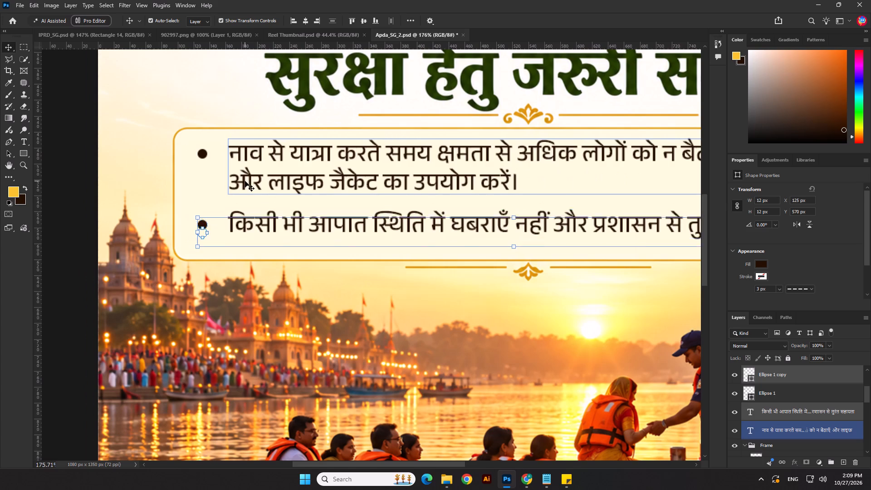
Enlarge both bullet dots and text lines together by about 7%, shift them left to about X 118 px, and deselect them.
scroll(117, 206, "down", 5, "shift")
scroll(158, 193, "up", 4)
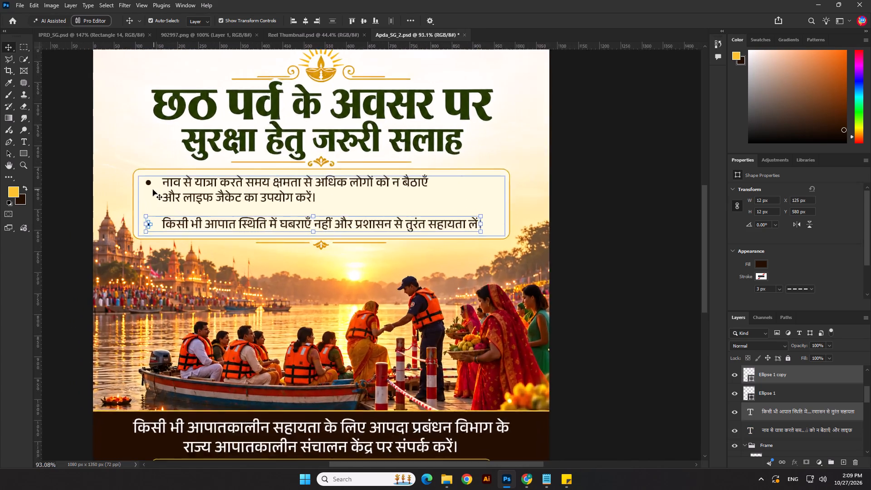
scroll(153, 190, "up", 3)
left_click(148, 181, "shift")
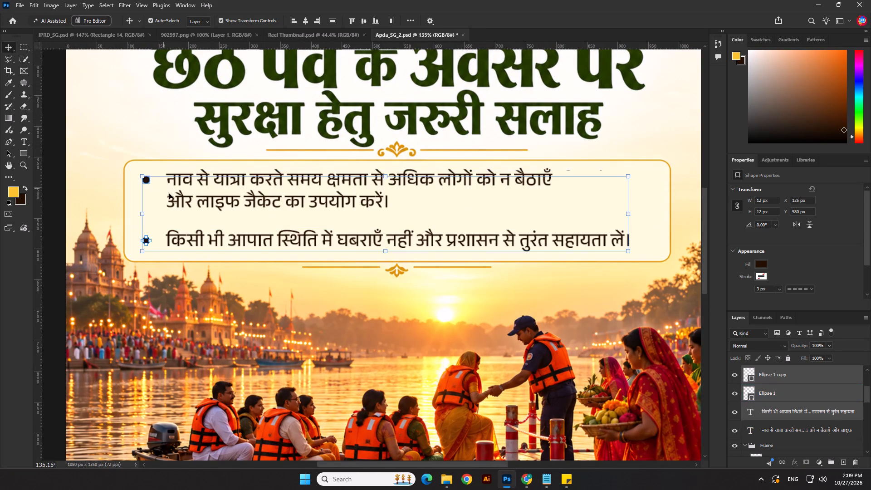
left_click(178, 200, "shift")
scroll(178, 200, "down", 5)
left_click_drag(466, 209, 484, 207)
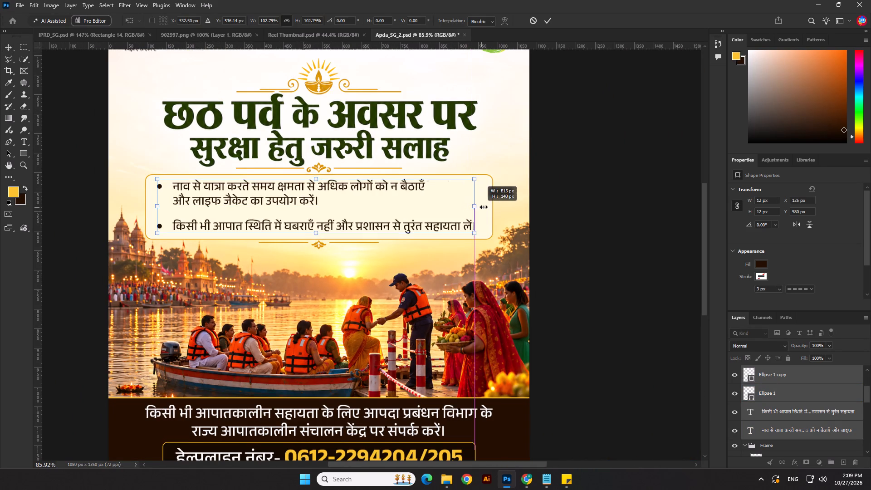
left_click_drag(484, 207, 488, 206)
key("Left")
key("Left")
key("Left")
key("Left")
key("Left")
key("Left")
key("Return")
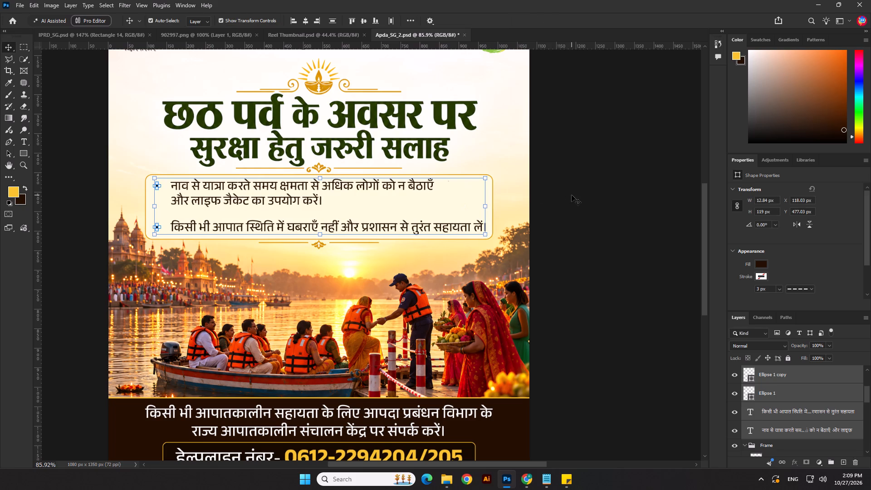
left_click(572, 195)
Raise the second bullet's dot and text line together by 12 px to tighten the gap below the first bullet.
scroll(153, 222, "up", 3)
left_click(156, 230)
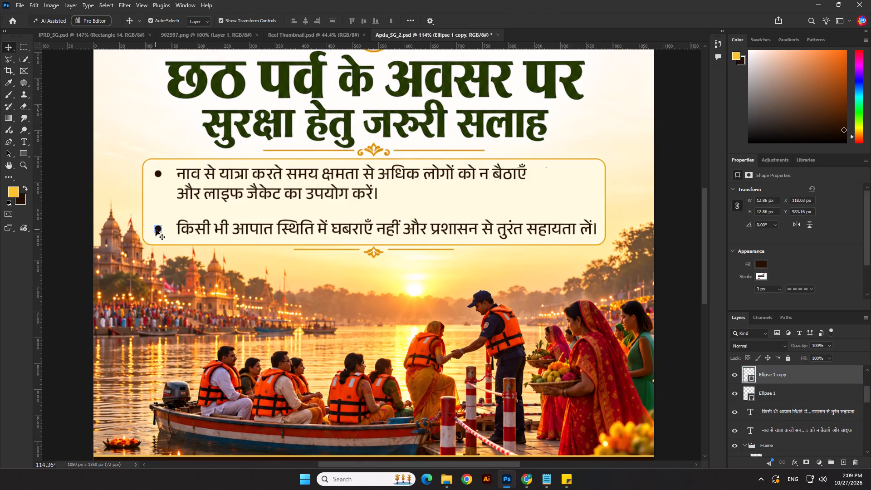
left_click(188, 225, "shift")
key("Up")
key("Up")
key("Up")
key("Up")
key("Up")
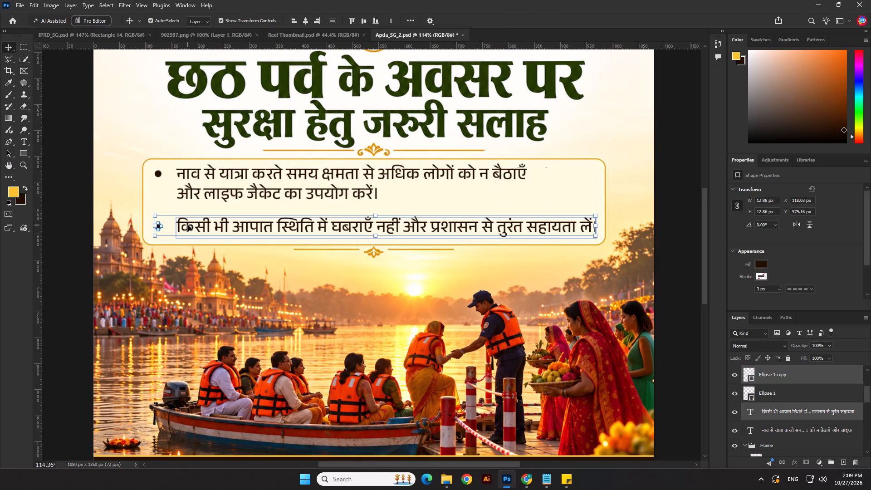
key("Up")
key("Up")
key("Up")
key("Up")
key("Up")
key("Up")
key("Up")
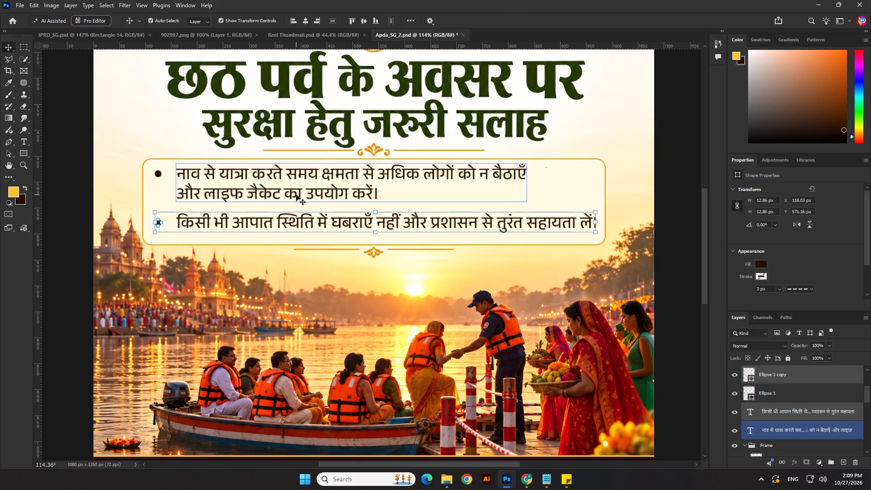
key("Up")
key("Up")
key("Up")
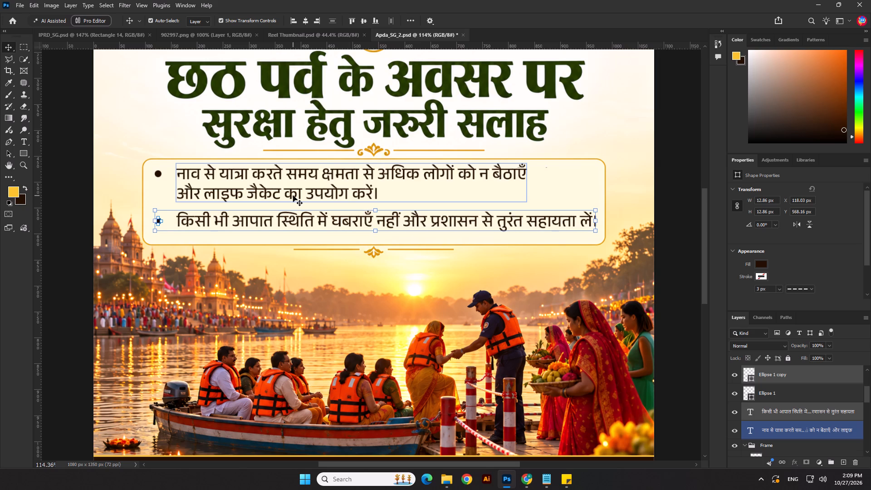
key("Up")
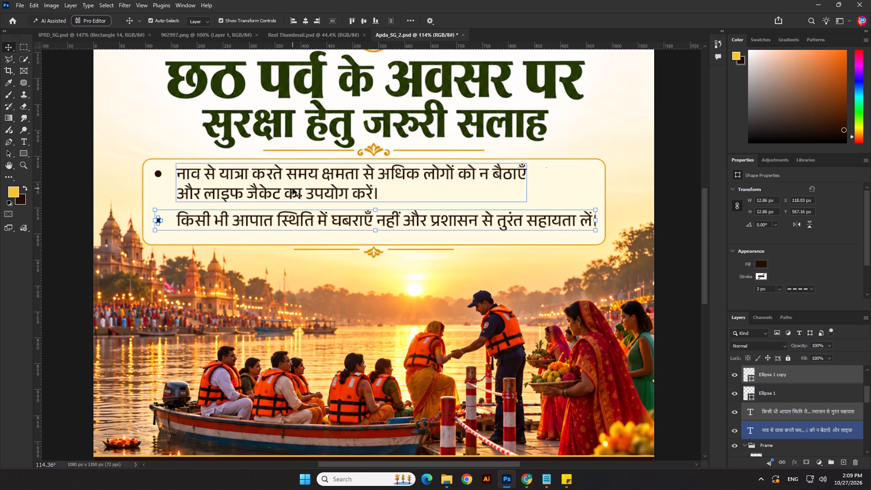
key("Down")
key("Down")
key("Down")
key("Down")
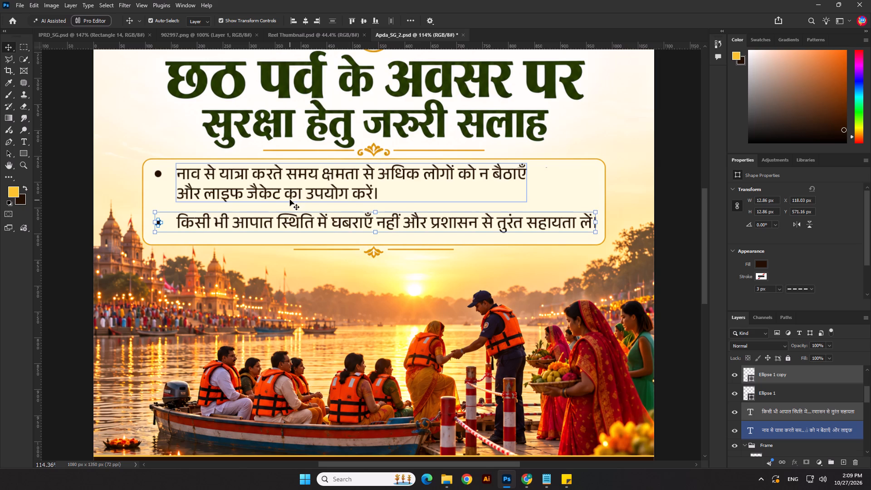
Move both bullet dots and their text lines together 7 px down within the cream box, and deselect them.
left_click(290, 195, "shift")
scroll(170, 178, "up", 2, "shift")
left_click(141, 170, "shift")
scroll(148, 187, "down", 3)
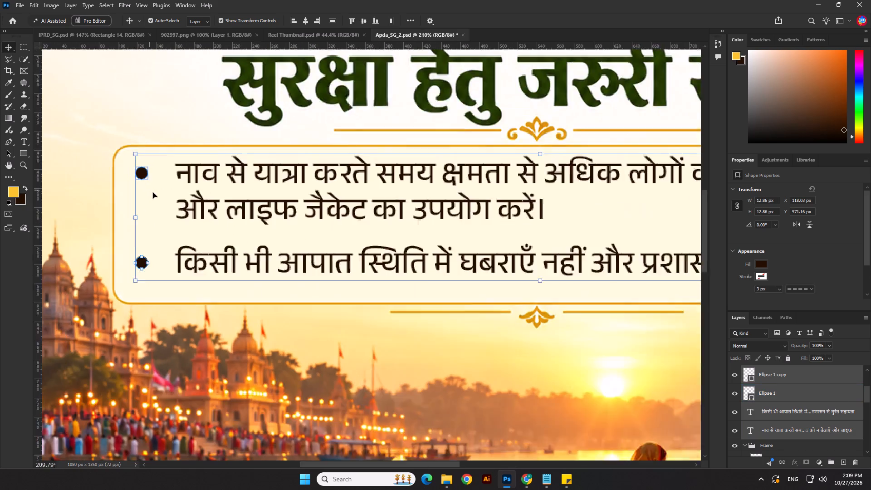
scroll(153, 192, "down", 5)
key("Down")
key("Down")
key("Down")
key("Down")
key("Down")
key("Down")
key("Up")
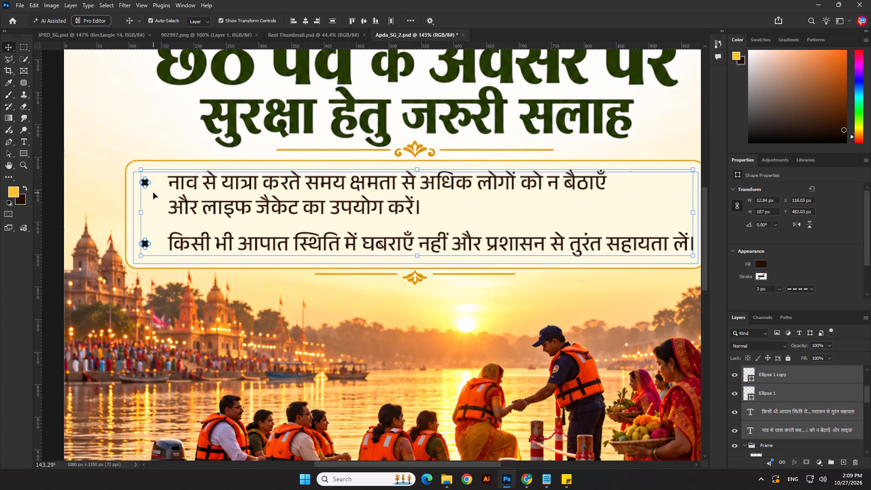
scroll(153, 193, "down", 4)
key("Down")
key("Down")
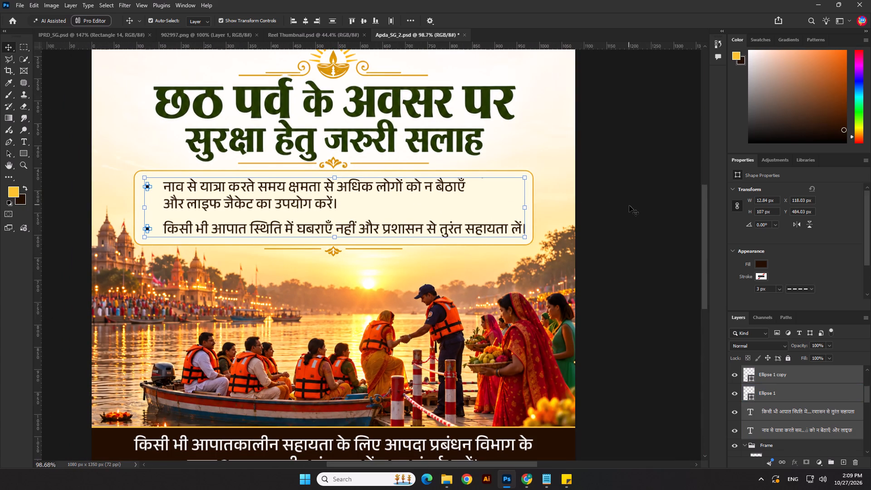
key("Left")
key("Right")
left_click(637, 211)
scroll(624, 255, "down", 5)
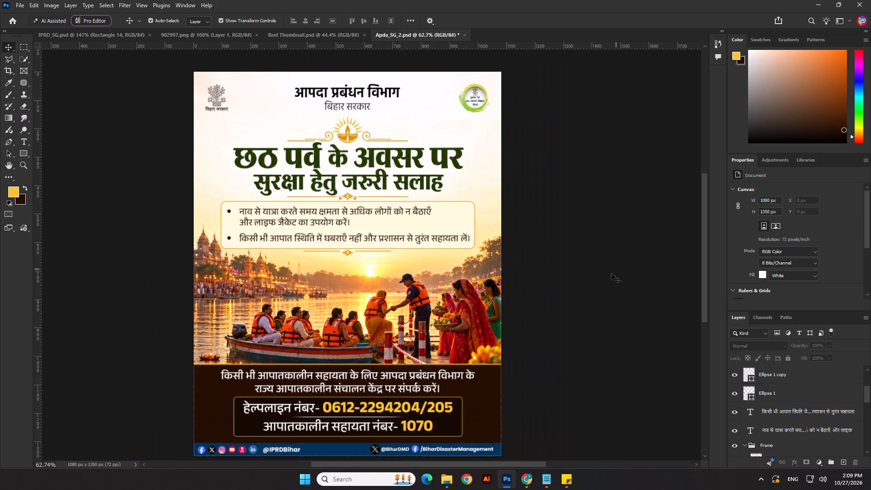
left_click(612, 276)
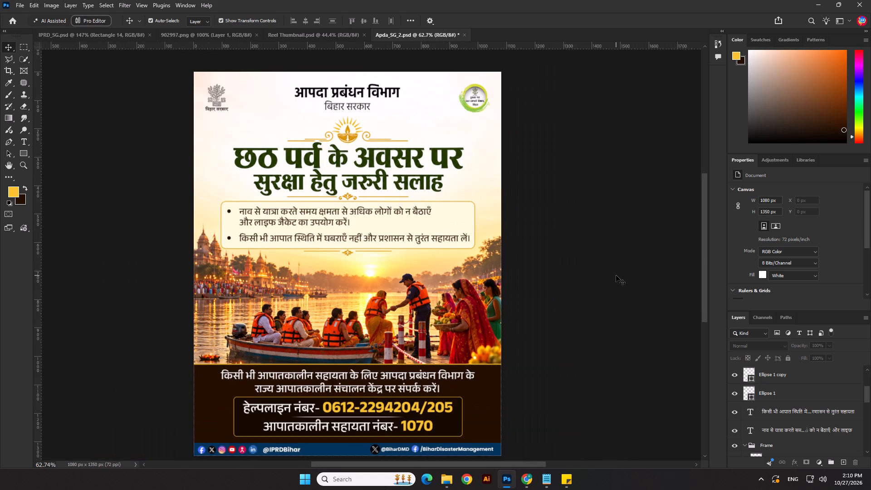
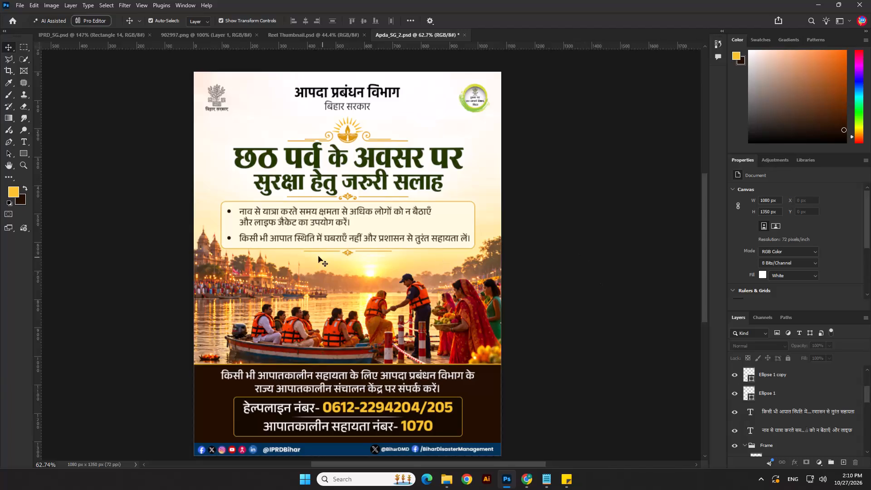
Move both bullet text lines together 12 px left, closer to their dots, and deselect them.
scroll(244, 221, "up", 6)
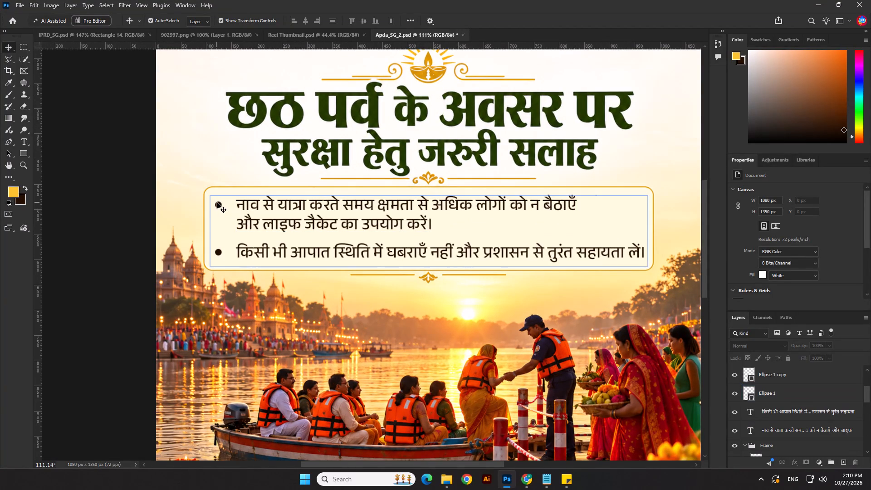
left_click(284, 211)
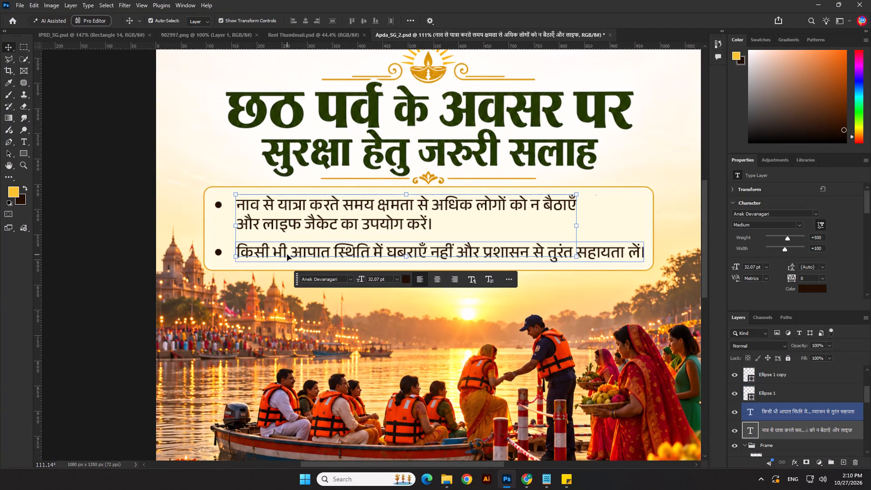
left_click(286, 253, "shift")
left_click(295, 17)
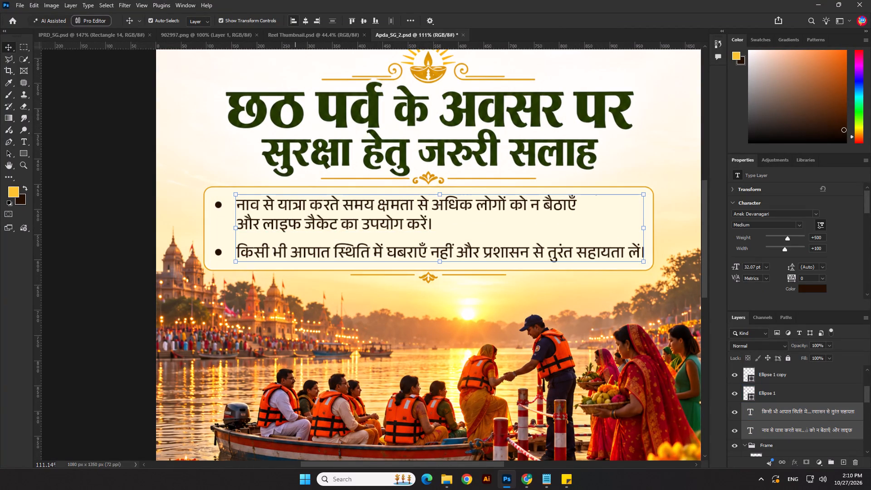
key("Left")
key("Left")
key("Left")
key("Left")
key("Left")
key("shift+Left")
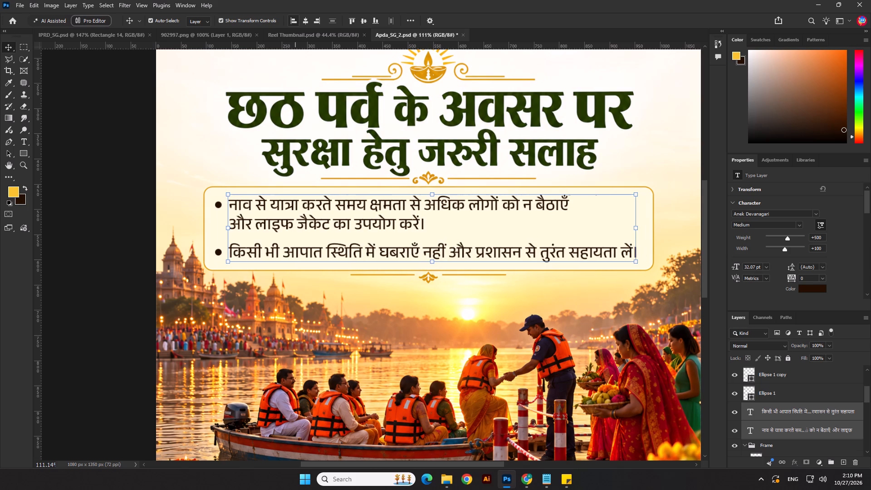
key("Right")
key("Right")
key("Right")
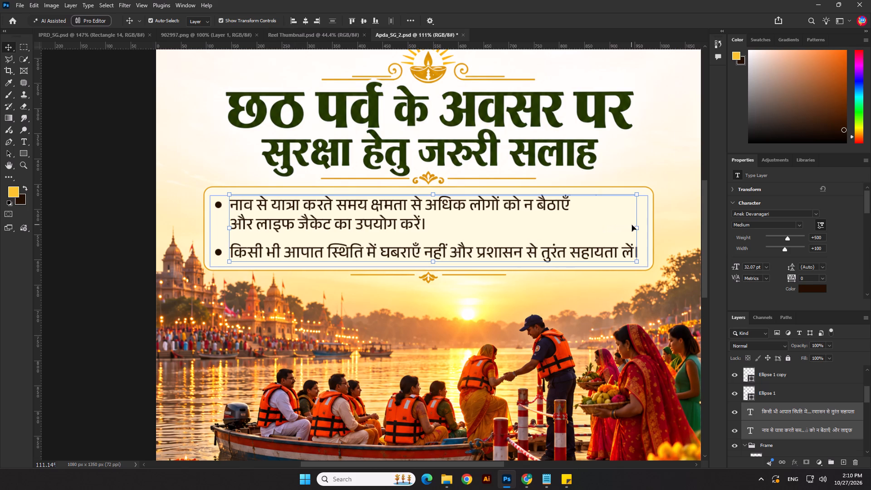
key("Return")
left_click(141, 213)
Enlarge both bullet dots together to about 14.3 px in diameter and deselect them.
scroll(276, 211, "up", 7)
left_click(183, 206)
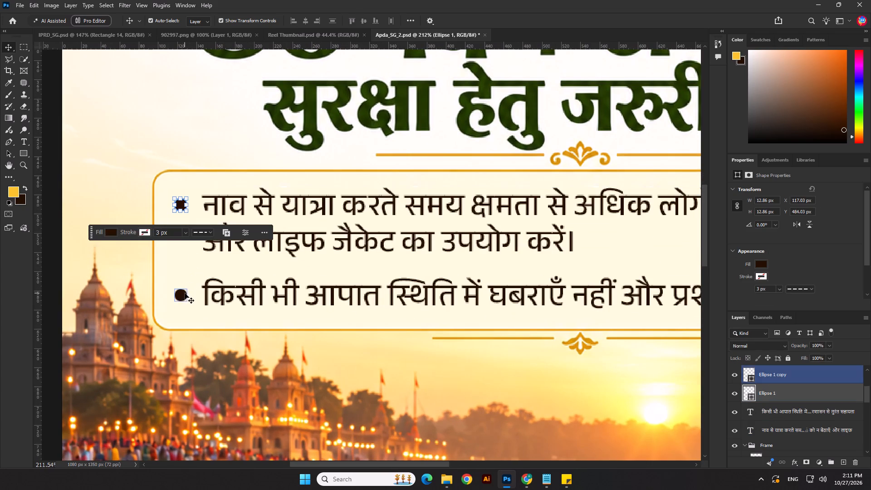
left_click(184, 294, "shift")
left_click_drag(178, 196, 181, 184)
key("Return")
left_click(140, 138)
Realign the dots with their text lines, moving the first dot down to Y 483 px and the second 1 px down.
scroll(174, 205, "up", 4)
left_click_drag(187, 187, 187, 194)
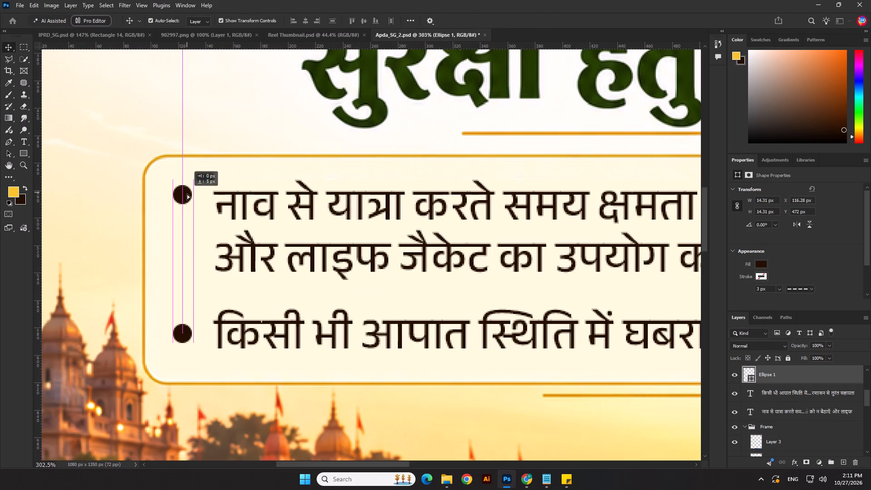
left_click_drag(187, 194, 185, 201)
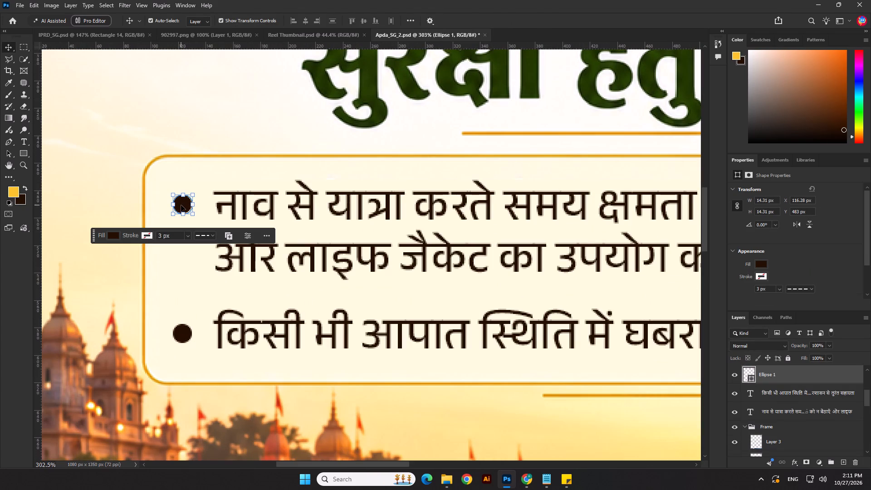
left_click(185, 336)
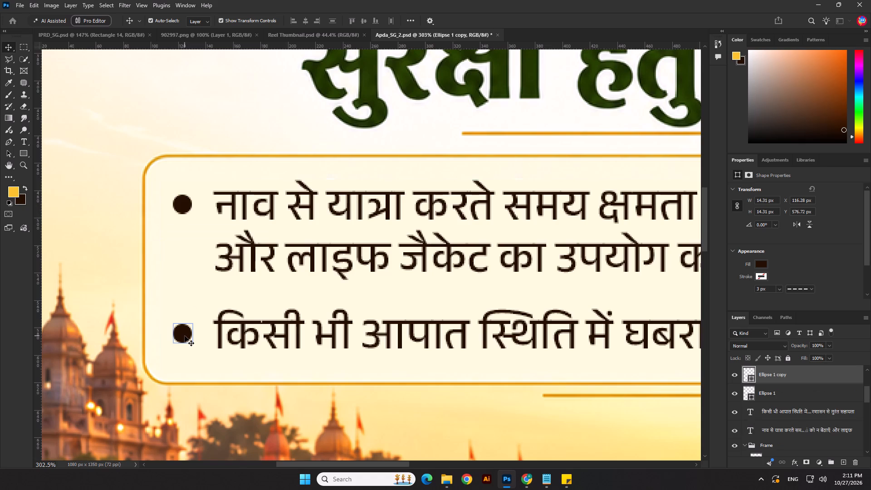
key("Down")
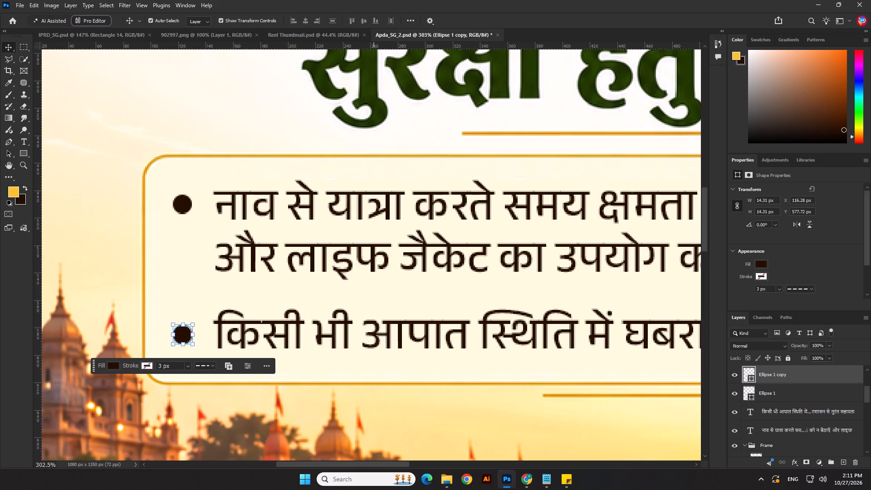
Raise the second bullet's dot and text line together by 2 px.
scroll(420, 16, "down", 8)
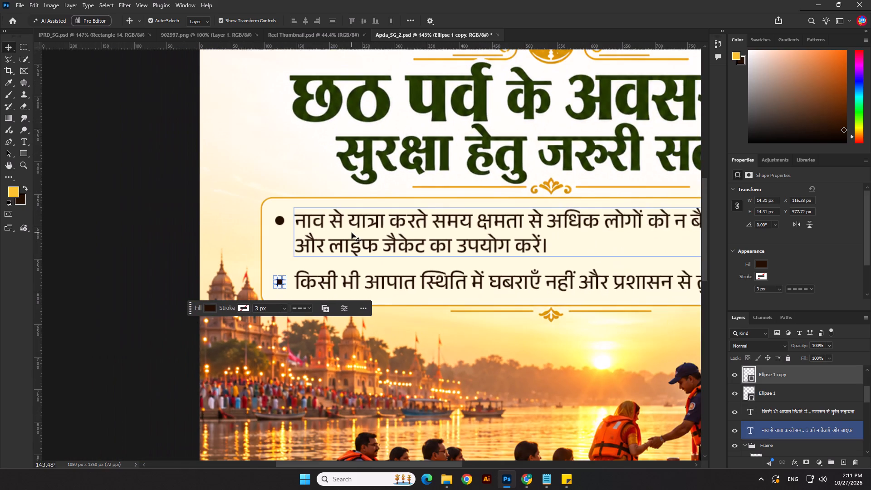
left_click(320, 279, "shift")
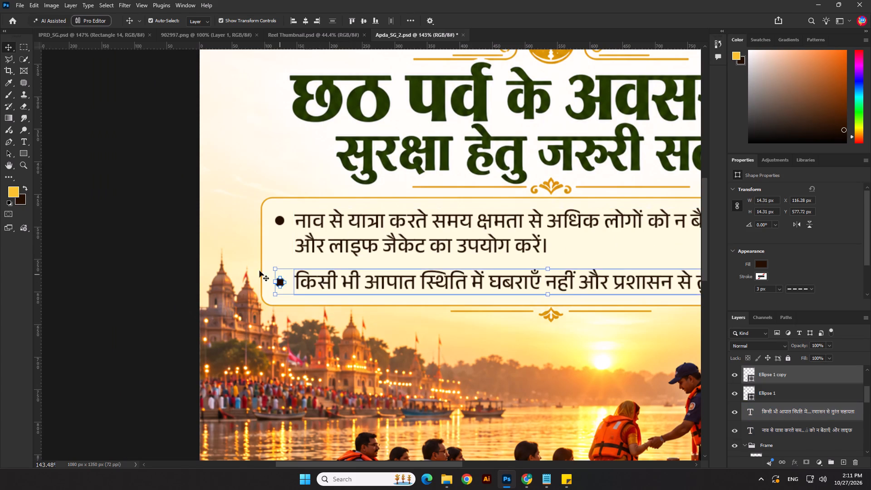
scroll(256, 270, "down", 3)
key("Up")
key("Up")
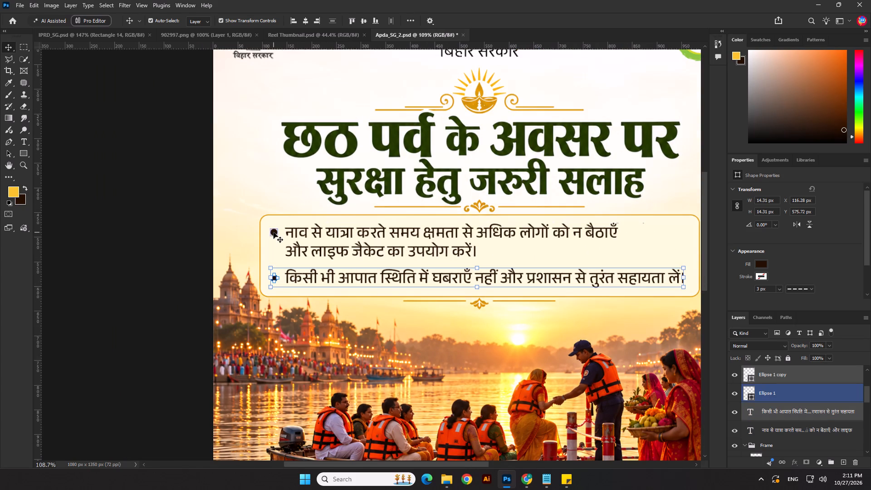
Scale both bullet dots and text lines together to about 102.5%, shift them 2 px down, and deselect them.
left_click(274, 232, "shift")
left_click(308, 239, "shift")
scroll(256, 274, "down", 5)
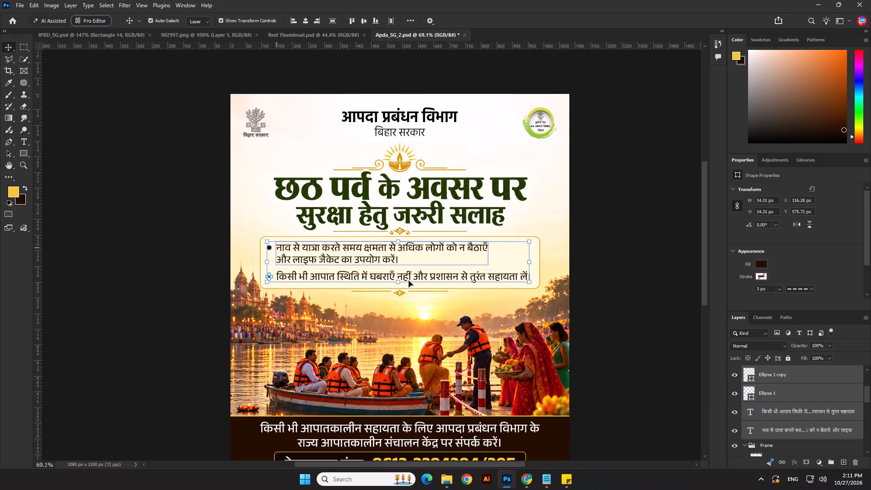
left_click_drag(532, 266, 534, 266)
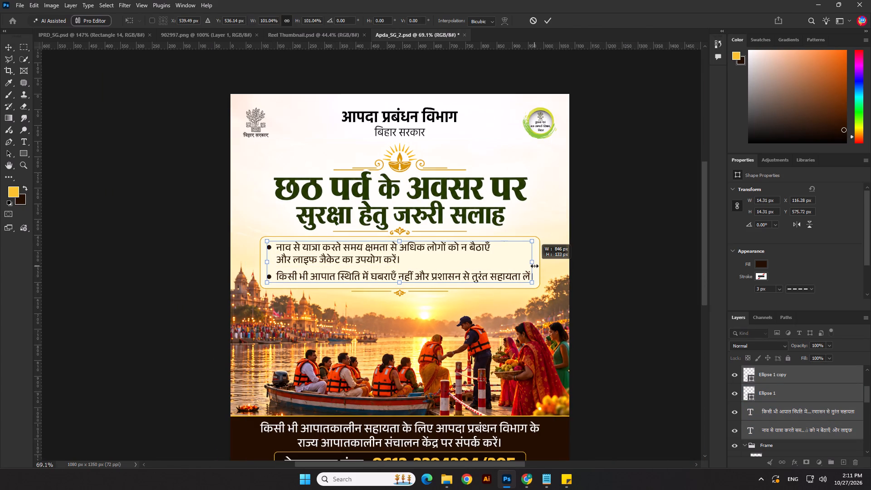
left_click_drag(534, 266, 536, 266)
key("Down")
key("Down")
key("Return")
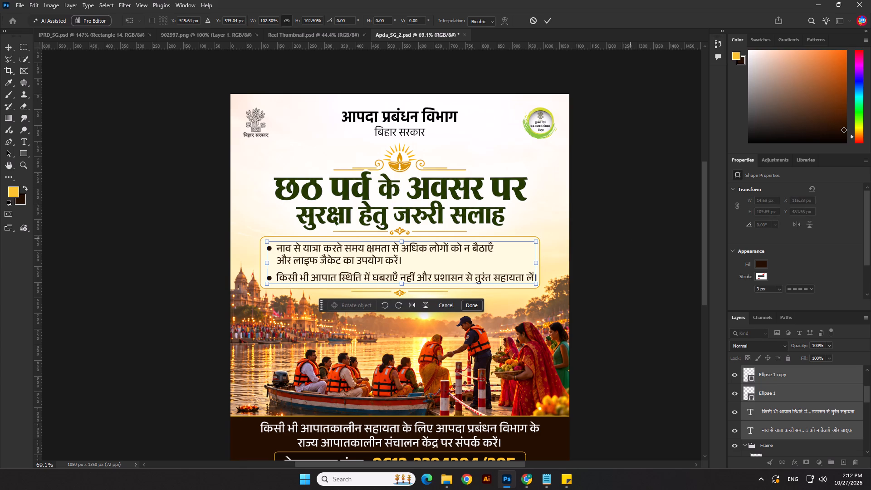
left_click(625, 235)
Check the poster's wording against the second poster's text block in Notepad.
scroll(442, 260, "down", 4)
left_click(601, 305)
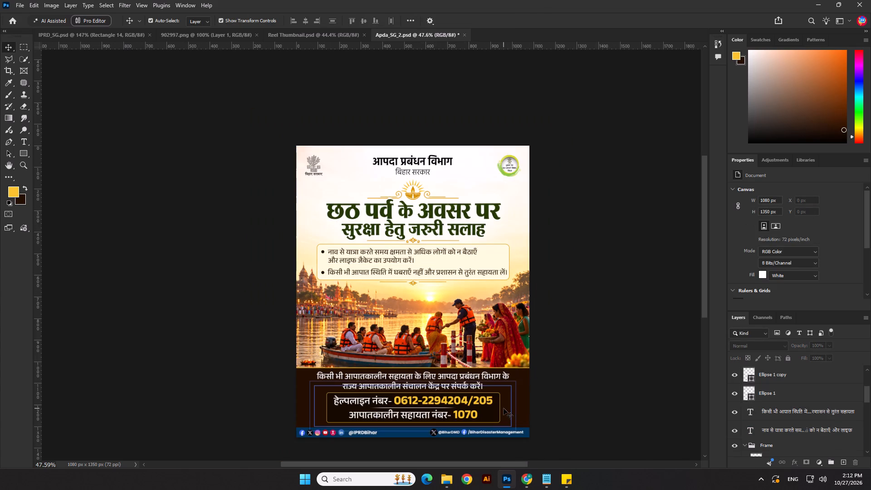
left_click(552, 481)
left_click(552, 481)
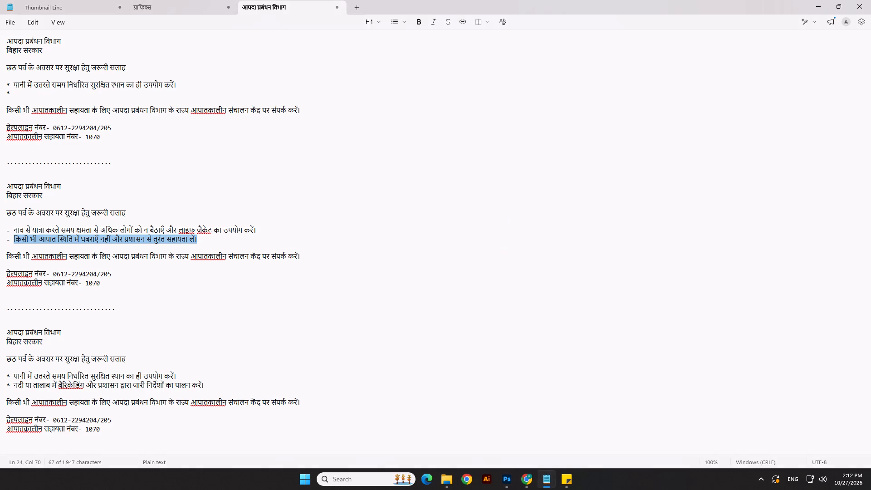
left_click(552, 481)
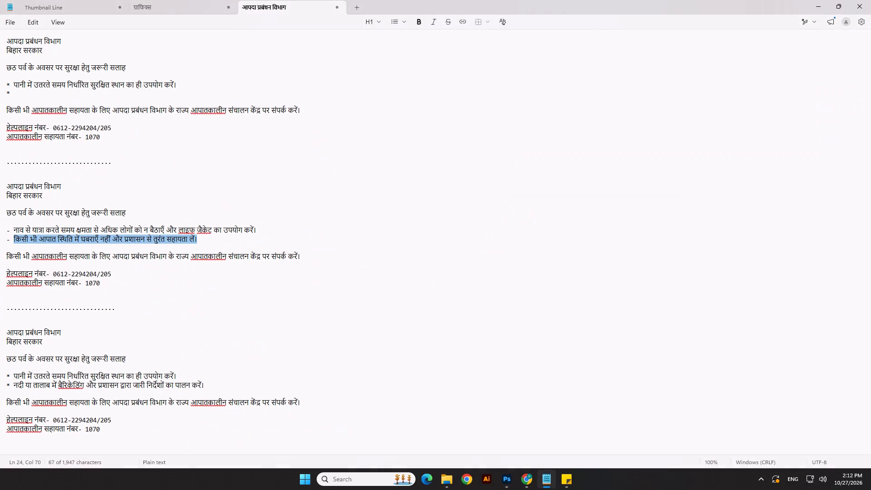
left_click(552, 481)
left_click(579, 308)
scroll(482, 190, "down", 3)
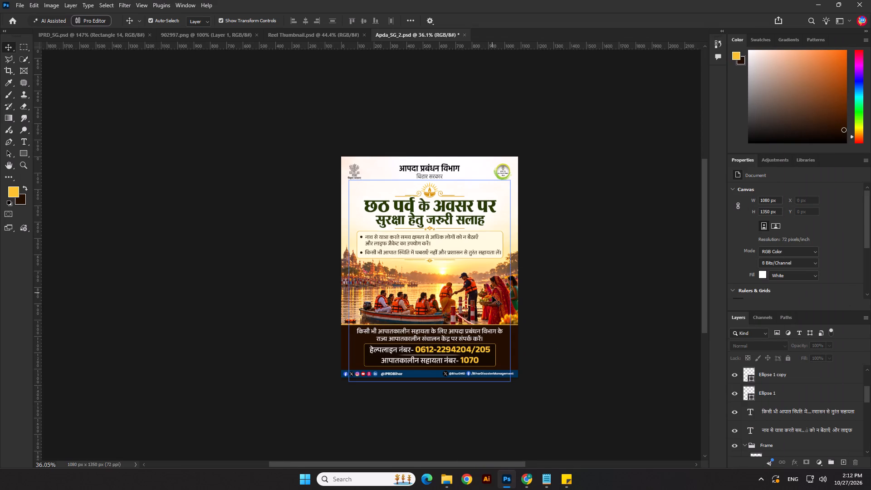
Save the Apda_SG_2 document.
key("ctrl+s")
left_click(571, 291)
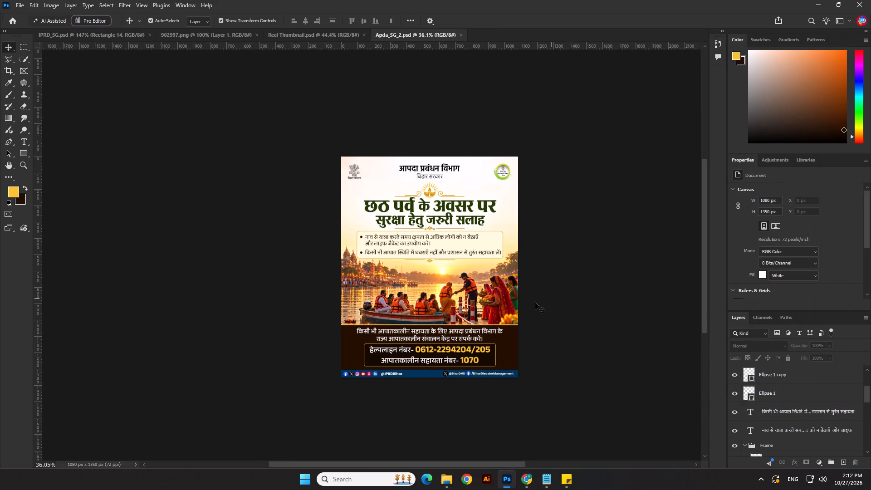
scroll(490, 299, "up", 4)
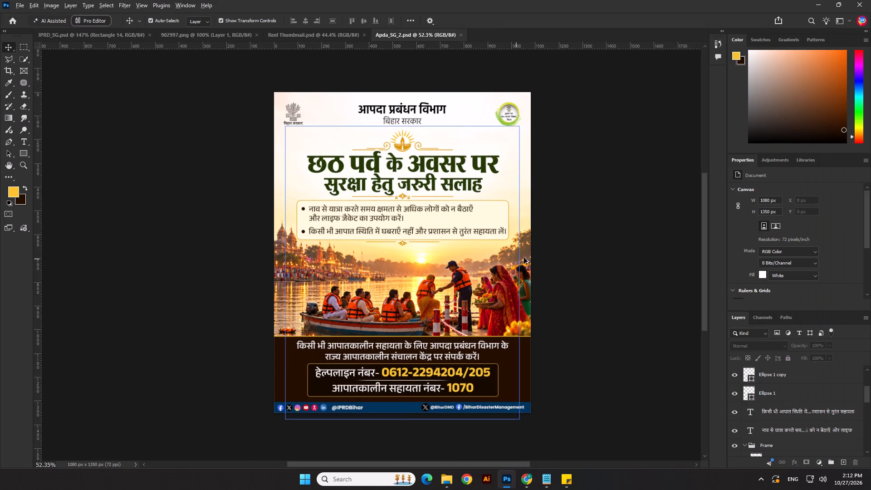
left_click(18, 5)
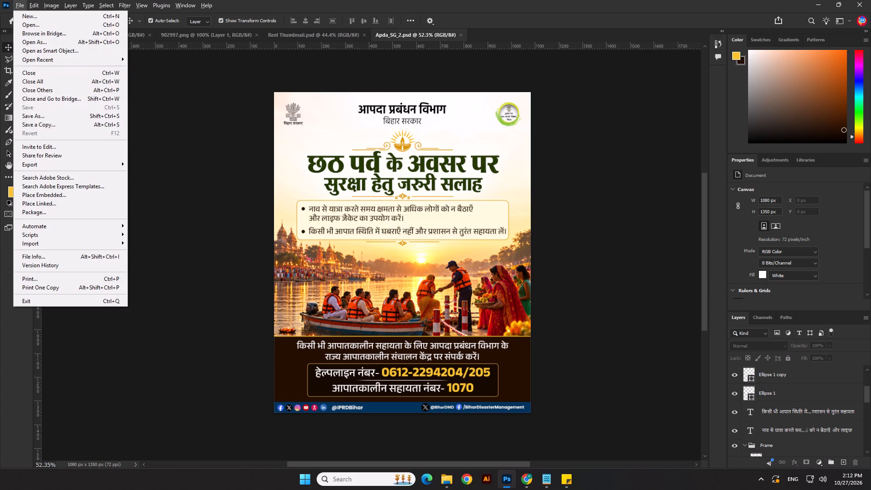
left_click(48, 129)
left_click(127, 389)
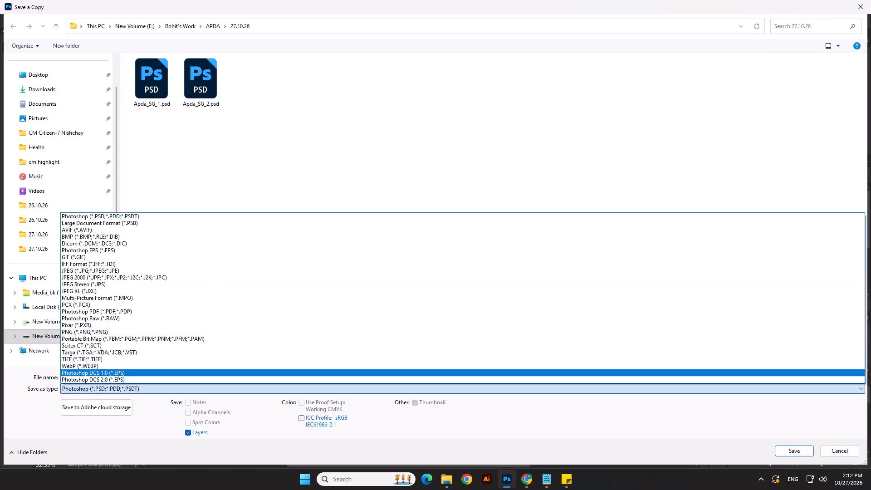
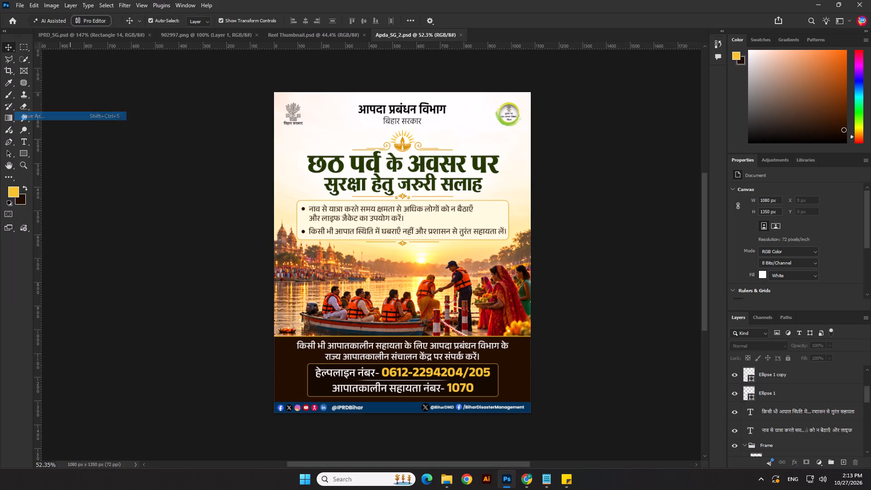
left_click_drag(104, 391, 86, 392)
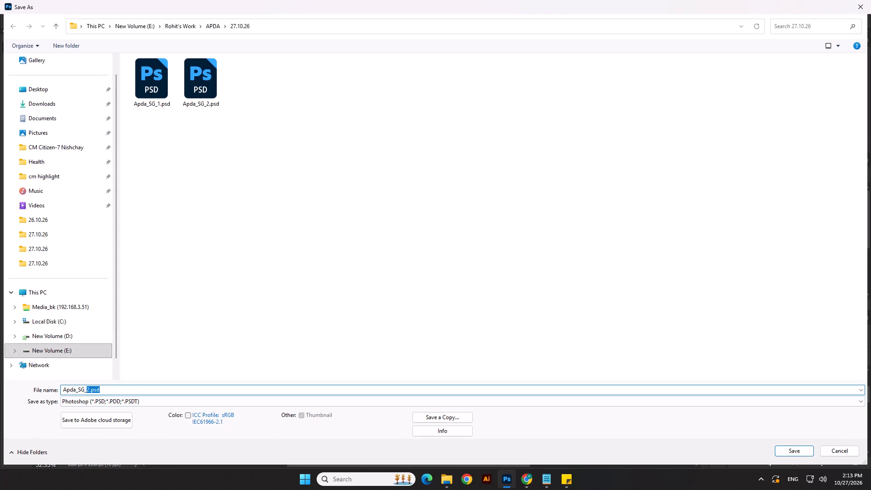
key("3")
key("Return")
key("Return")
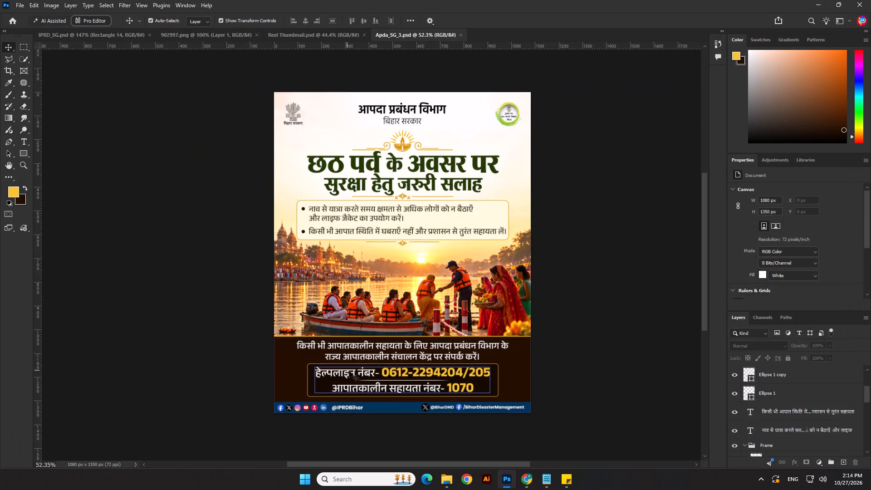
Delete the old boat artwork: layers Generative Fill 2, Generative Fill 3, Generative Fill 4 and Layer 6.
left_click(437, 293)
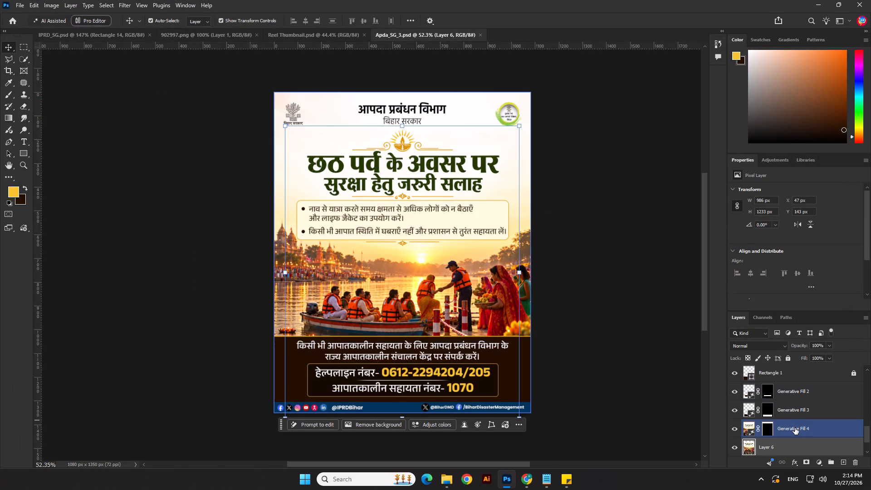
left_click(795, 428)
scroll(794, 409, "up", 2)
scroll(793, 409, "down", 1)
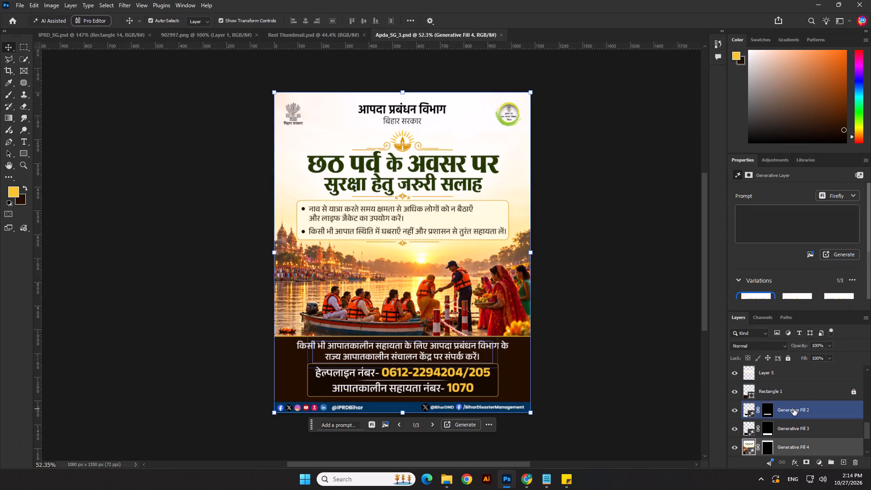
left_click(793, 409)
scroll(793, 409, "down", 1)
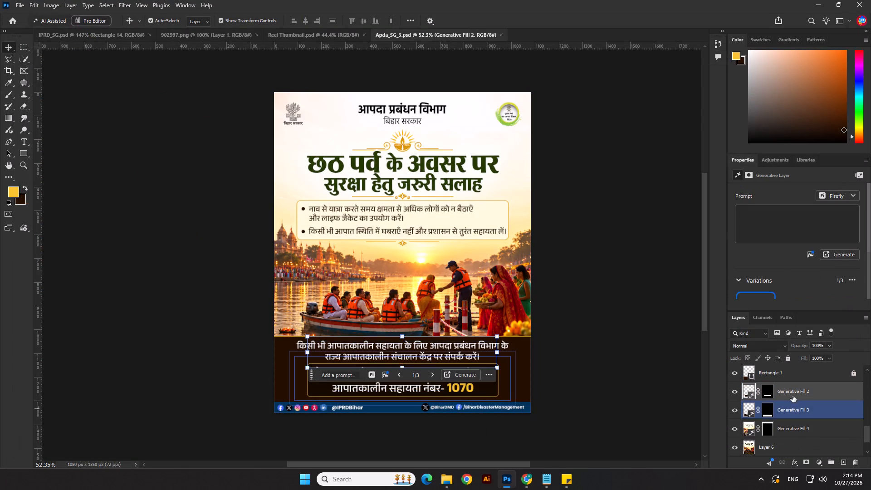
key("Delete")
key("Delete")
key("Delete")
key("Delete")
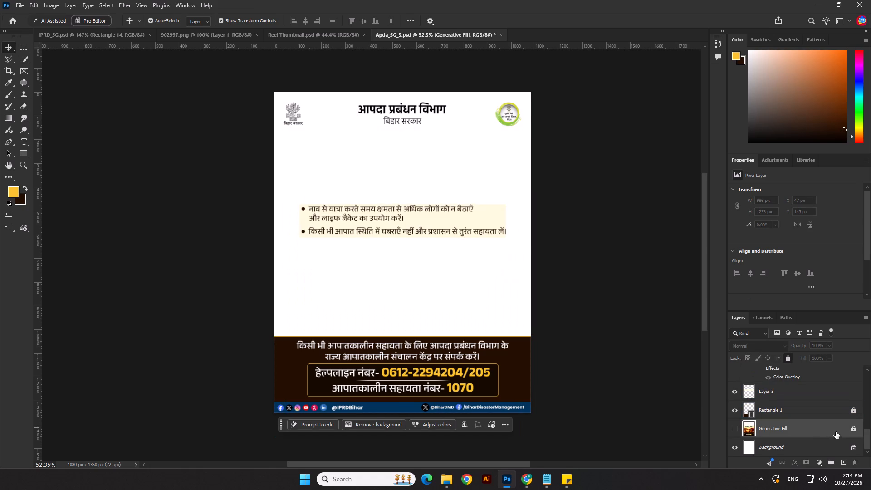
Unlock the hidden Generative Fill layer just above the Background.
left_click(853, 430)
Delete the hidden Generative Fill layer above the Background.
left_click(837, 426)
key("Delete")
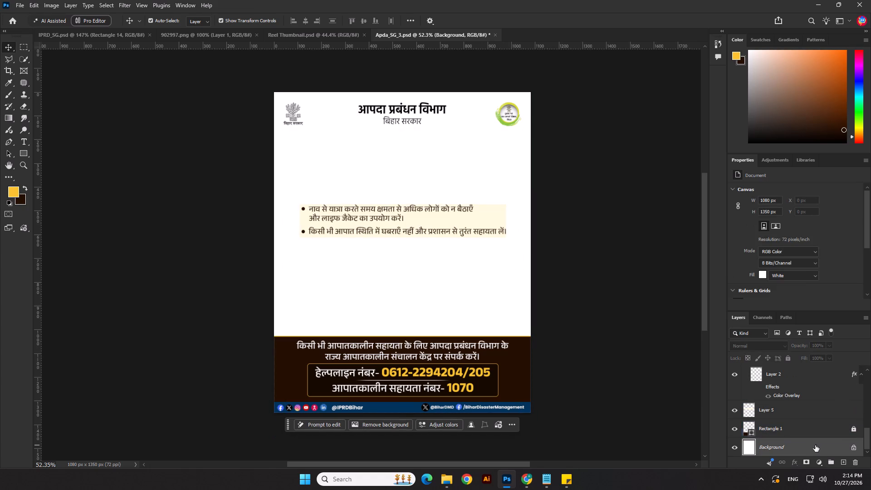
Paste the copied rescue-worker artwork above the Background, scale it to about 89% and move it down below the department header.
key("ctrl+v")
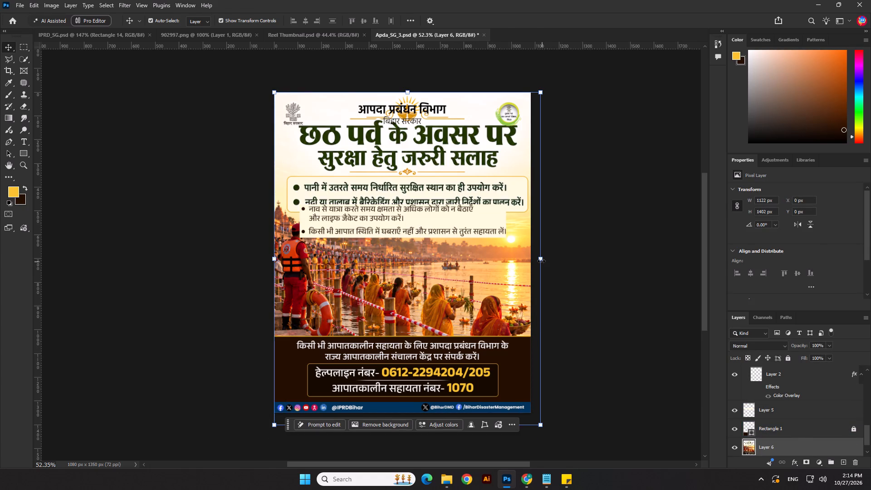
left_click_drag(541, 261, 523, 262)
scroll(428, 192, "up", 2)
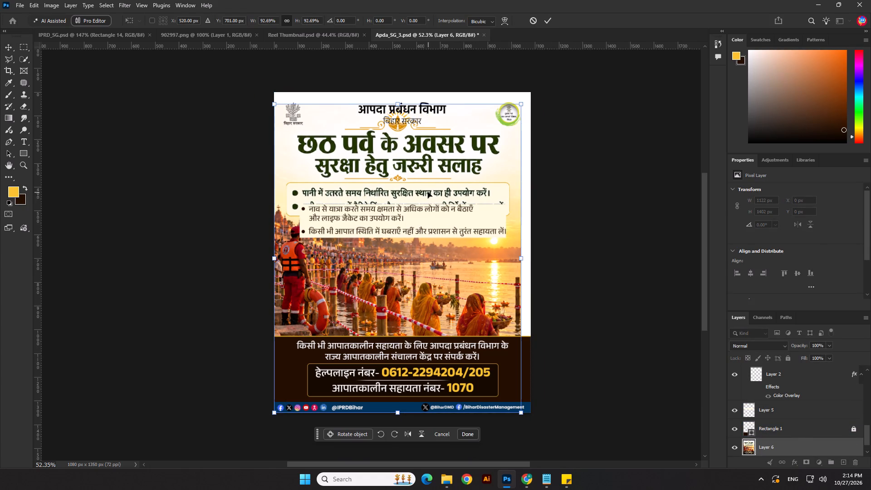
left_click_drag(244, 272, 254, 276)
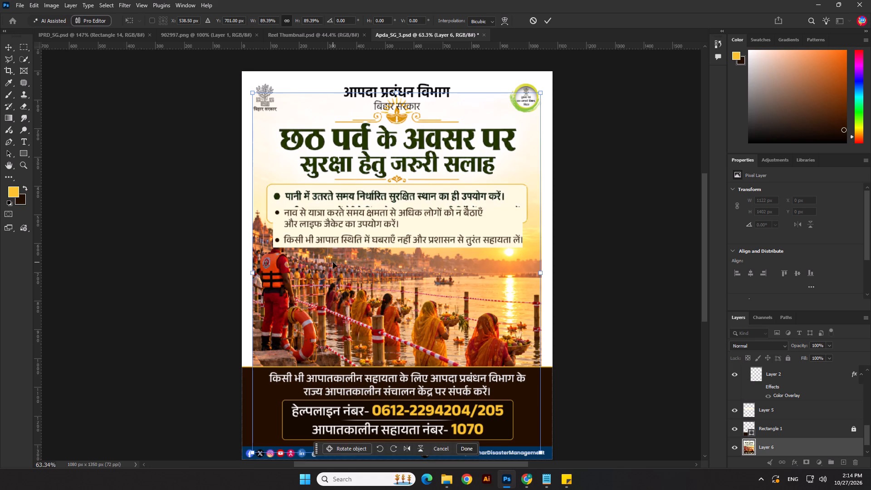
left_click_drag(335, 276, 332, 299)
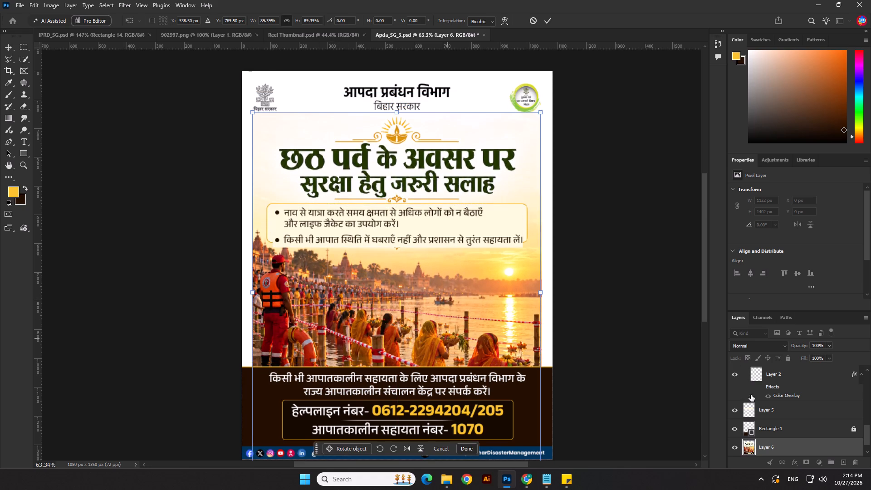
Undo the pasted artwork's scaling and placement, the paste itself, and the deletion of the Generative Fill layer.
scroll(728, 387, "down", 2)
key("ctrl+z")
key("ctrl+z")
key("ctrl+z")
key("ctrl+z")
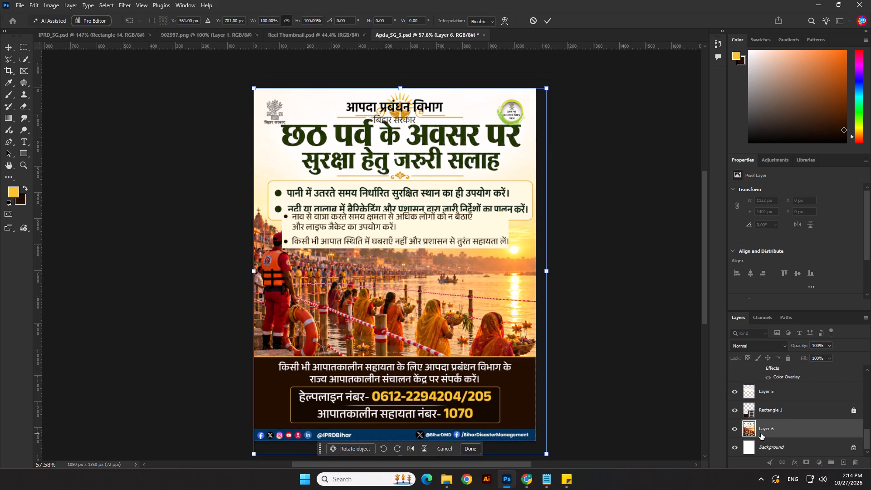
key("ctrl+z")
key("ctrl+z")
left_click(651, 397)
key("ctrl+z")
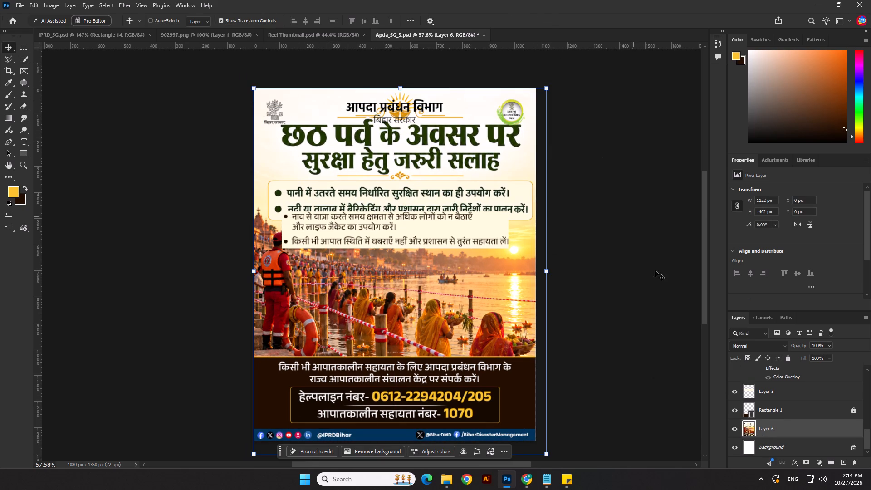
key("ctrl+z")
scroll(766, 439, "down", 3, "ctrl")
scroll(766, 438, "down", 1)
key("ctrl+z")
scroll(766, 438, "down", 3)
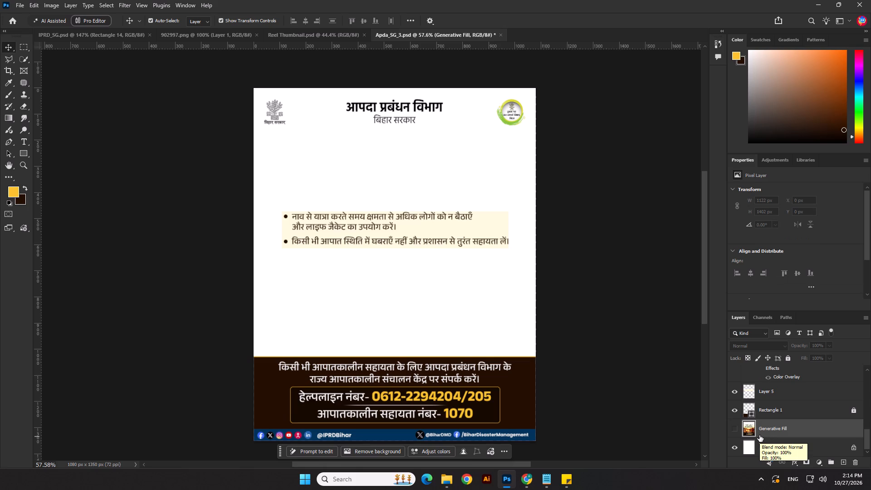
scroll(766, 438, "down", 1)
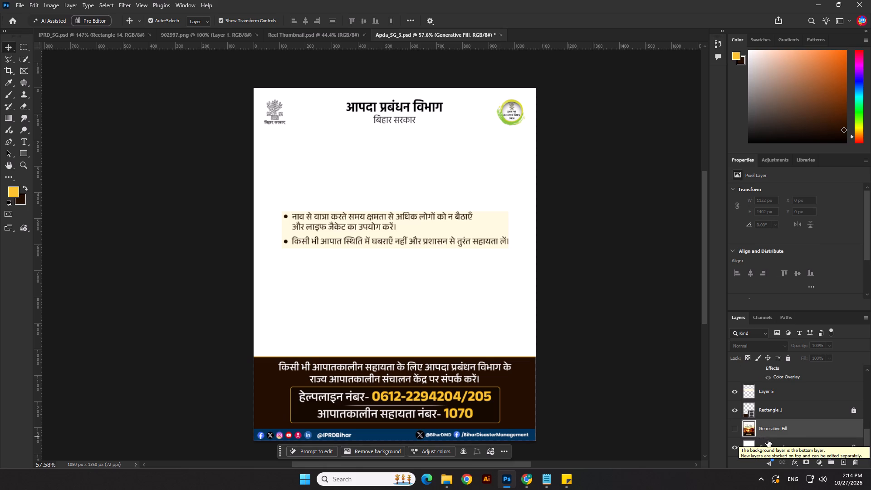
Show the hidden Generative Fill layer as the poster's backdrop.
left_click(738, 427)
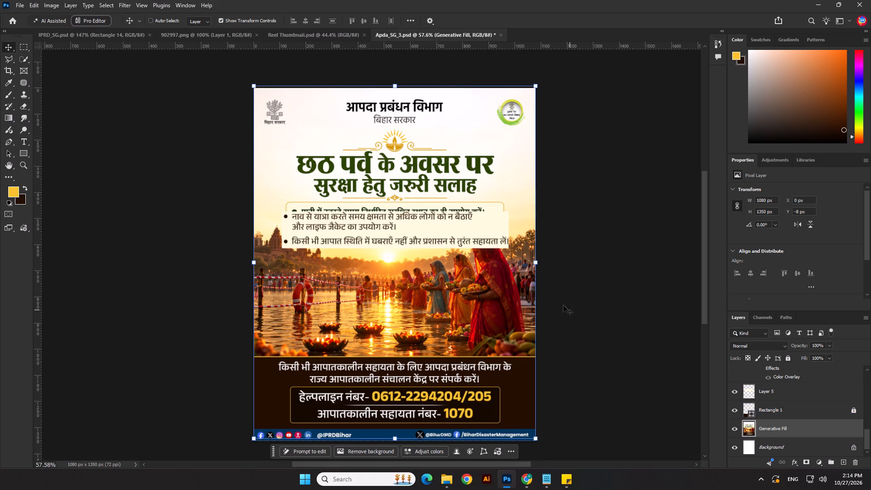
Paste the copied rescue-worker artwork above the Generative Fill layer, scale it to about 83% and place it below the department header.
key("ctrl+v")
left_click_drag(549, 274, 522, 269)
left_click_drag(472, 293, 480, 317)
scroll(414, 299, "down", 4)
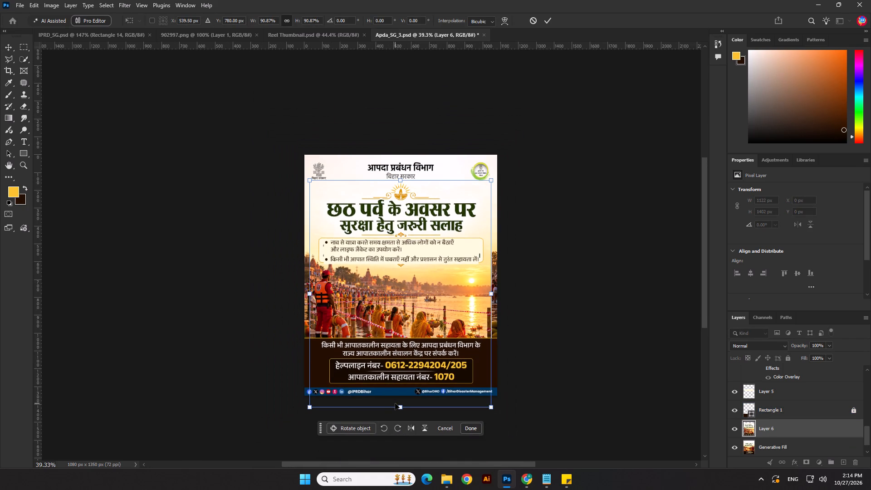
left_click_drag(398, 406, 407, 378)
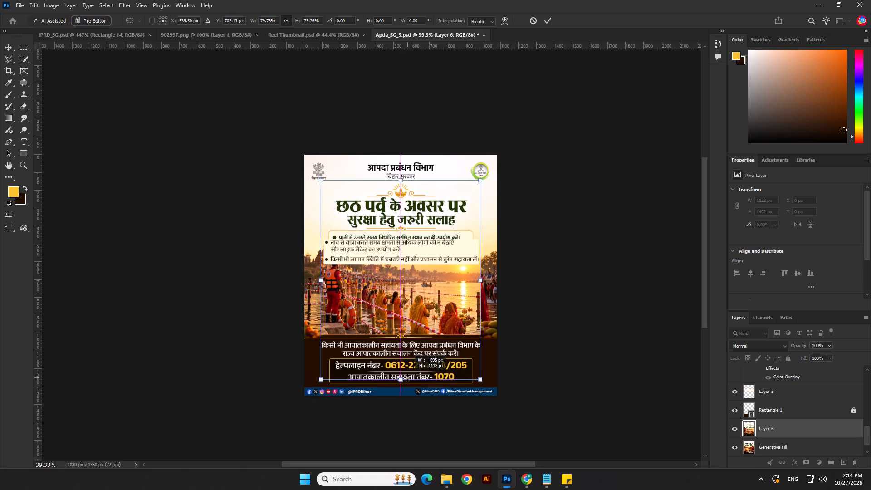
left_click_drag(407, 378, 406, 387)
scroll(385, 282, "up", 10)
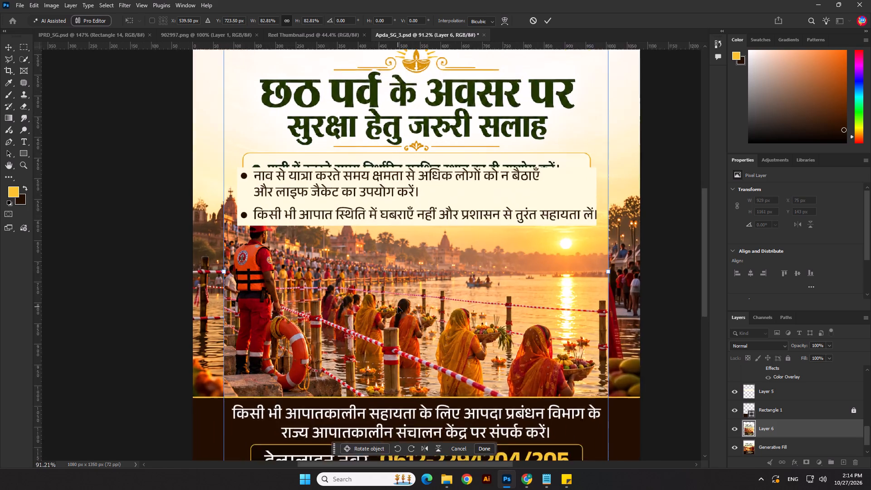
scroll(398, 307, "up", 1)
key("Return")
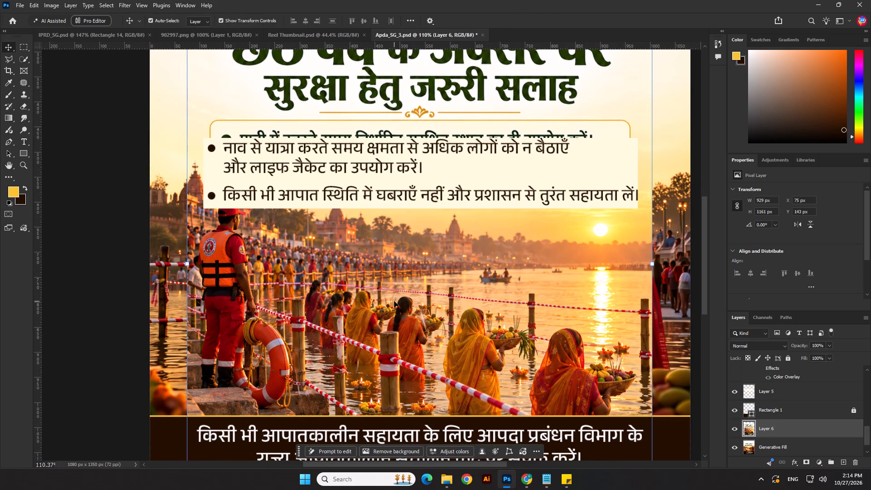
scroll(391, 276, "down", 5)
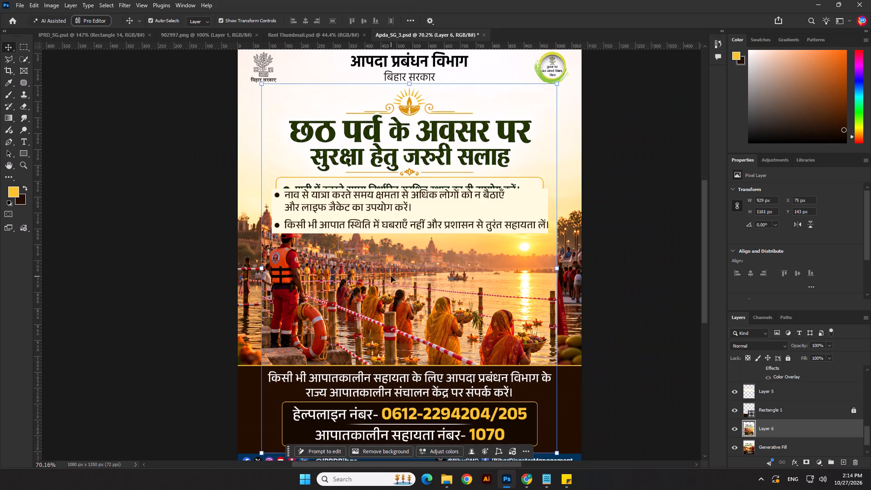
scroll(391, 276, "down", 2)
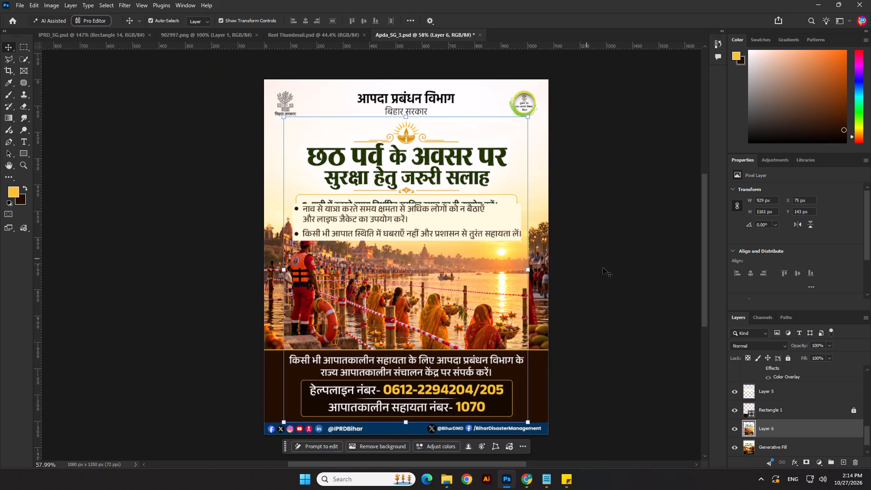
left_click(607, 272)
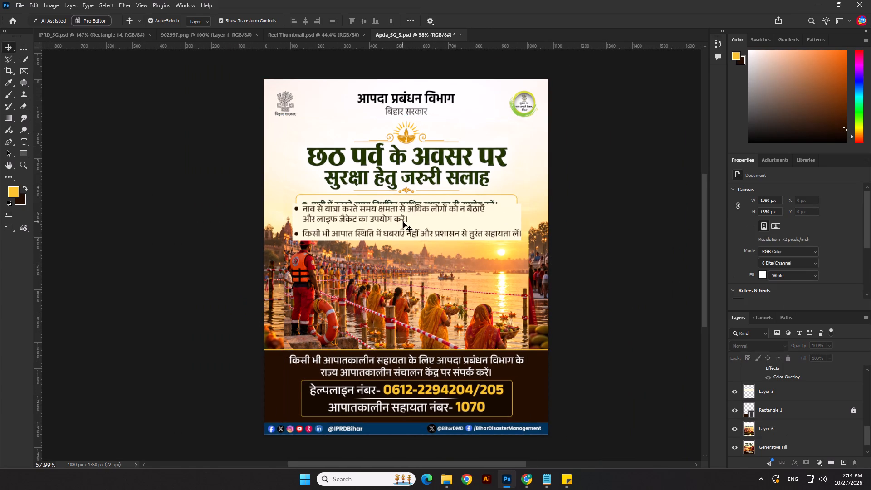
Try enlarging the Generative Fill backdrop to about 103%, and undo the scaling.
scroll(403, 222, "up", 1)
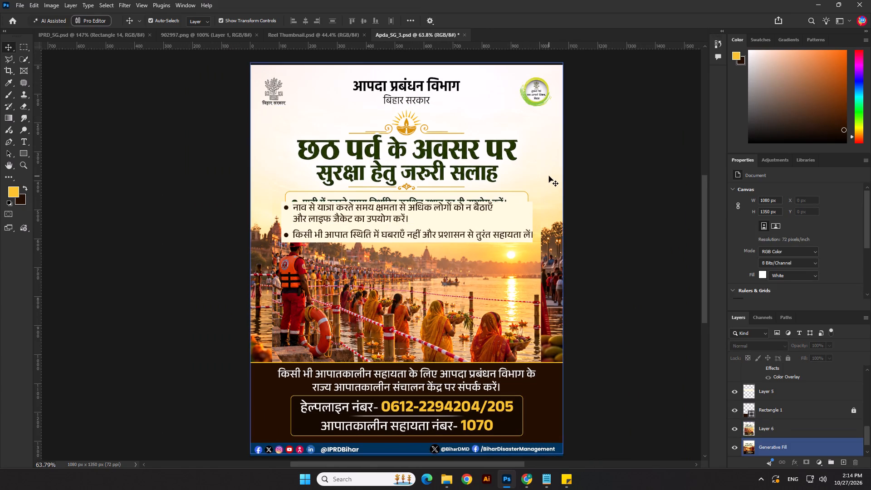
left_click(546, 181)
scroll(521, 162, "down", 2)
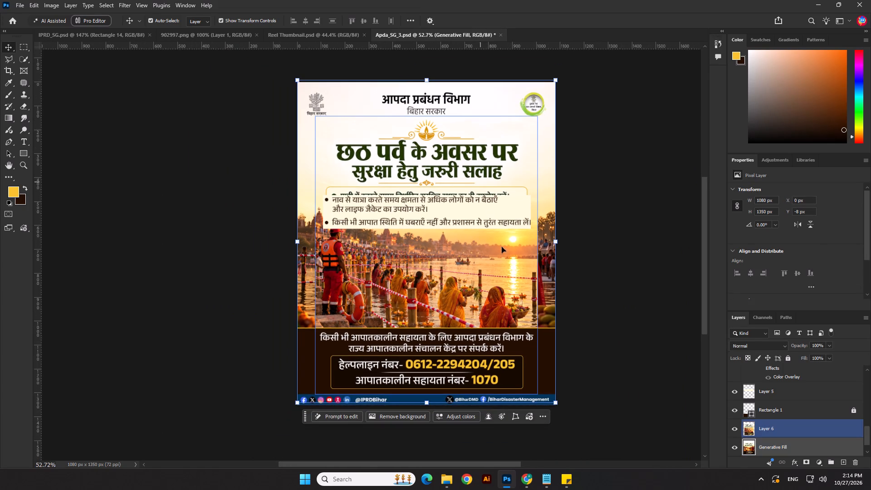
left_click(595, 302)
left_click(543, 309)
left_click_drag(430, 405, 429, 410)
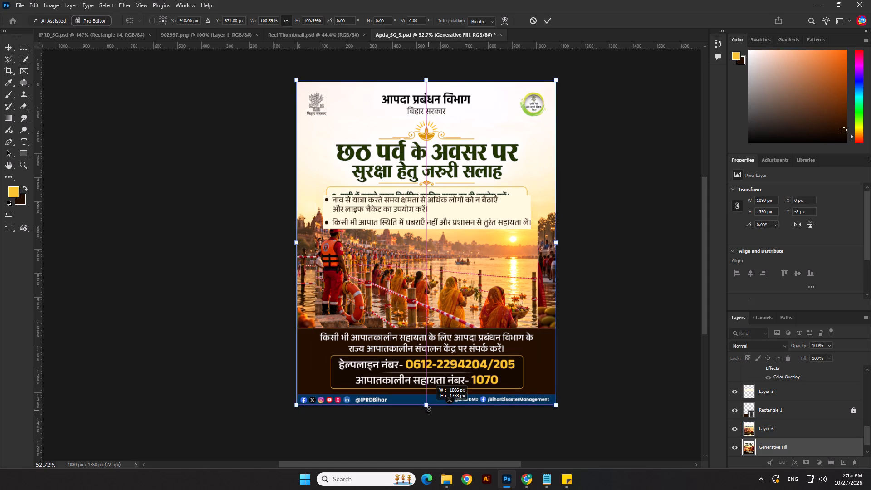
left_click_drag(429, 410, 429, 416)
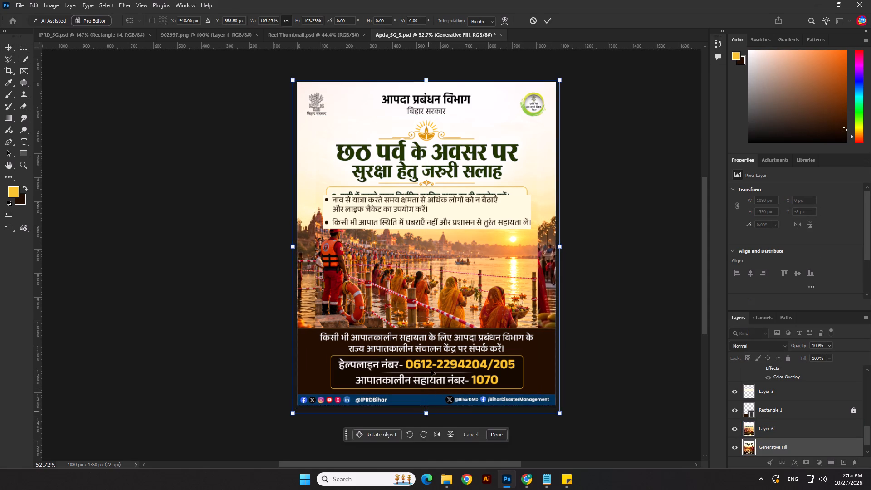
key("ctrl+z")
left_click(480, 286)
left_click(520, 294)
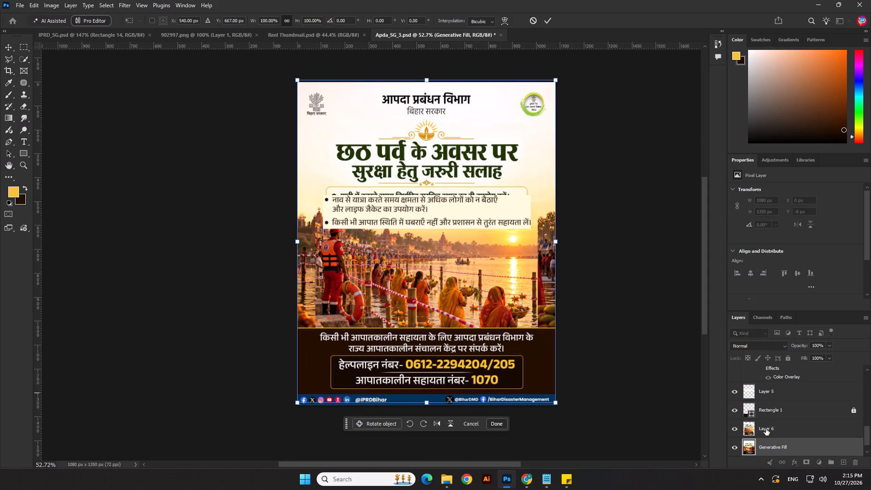
Enlarge the pasted rescue-worker artwork on Layer 6 to about 959 by 1199 px, keeping its top edge in place.
left_click(766, 429)
left_click_drag(427, 397, 428, 403)
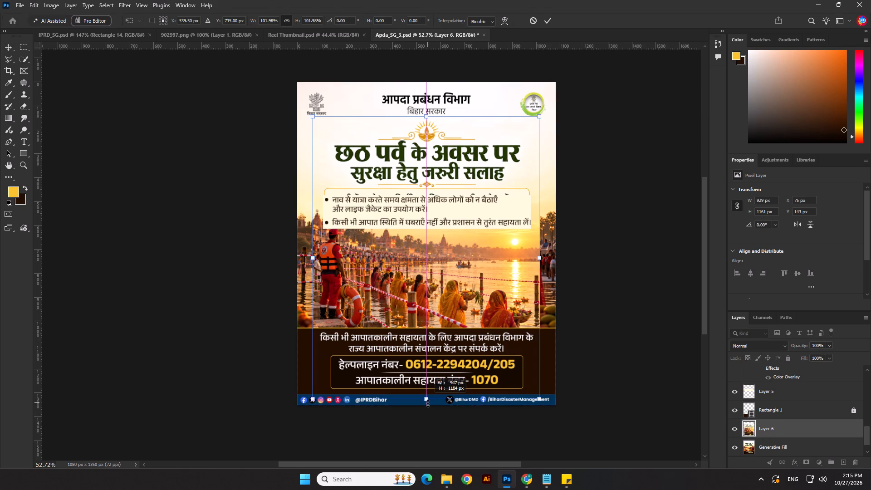
left_click_drag(428, 403, 428, 405)
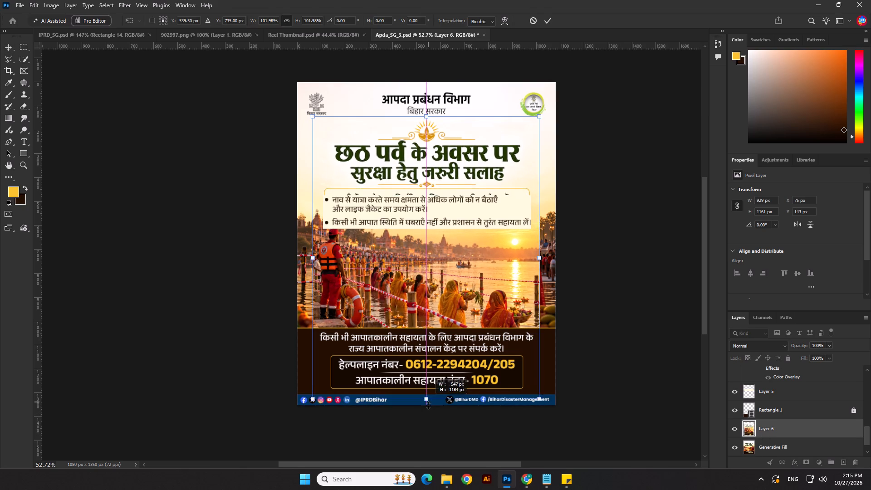
left_click_drag(428, 405, 429, 406)
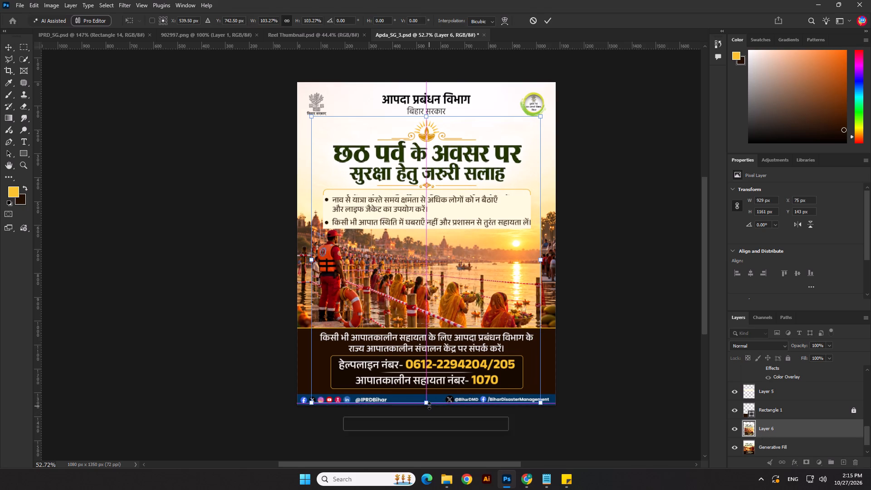
key("Return")
Align the rescue-worker artwork to the canvas and centre it horizontally.
left_click(409, 20)
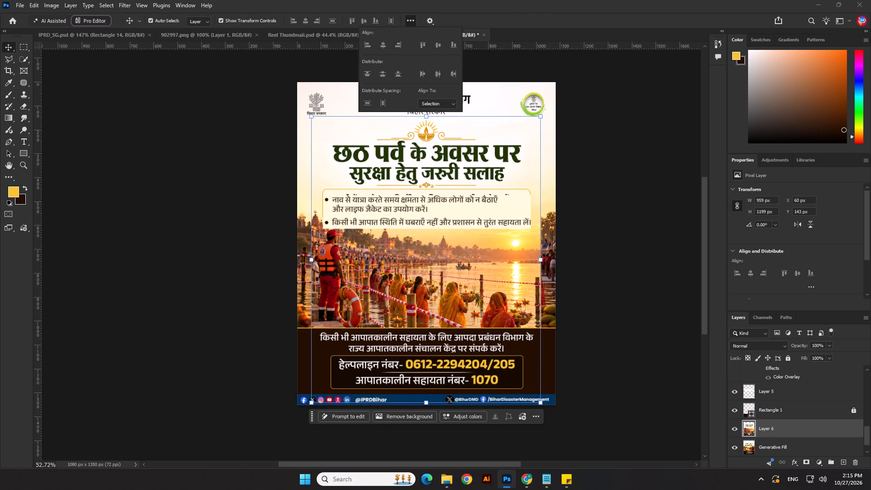
left_click(431, 101)
left_click(432, 120)
left_click(305, 19)
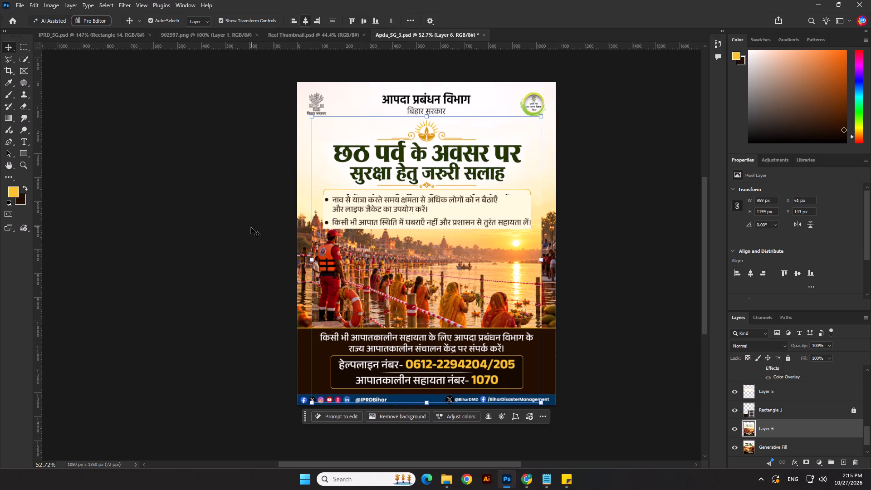
left_click(251, 227)
Hide the old Generative Fill layer beneath the rescue-worker artwork.
left_click(492, 168)
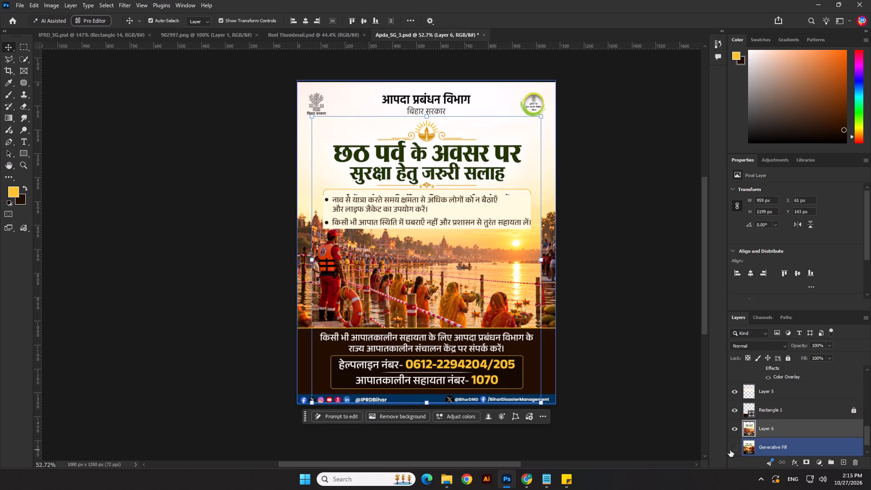
left_click(730, 450)
Load the outline of Layer 6 as a selection and contract it by 3 px.
left_click(752, 432)
left_click(745, 430, "ctrl")
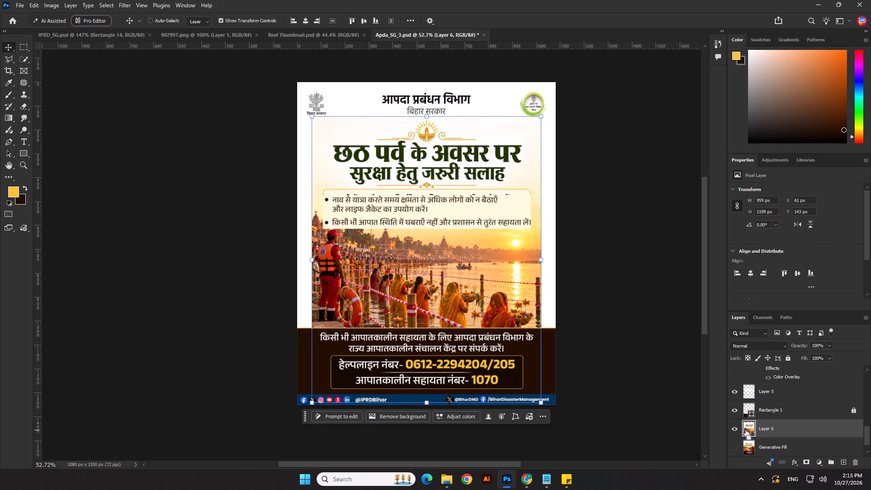
left_click(99, 3)
left_click(132, 143)
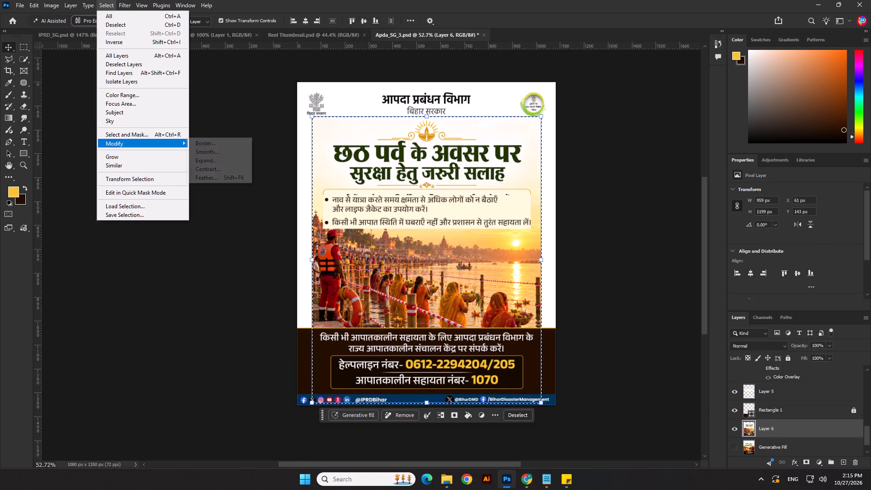
left_click(233, 171)
left_click(476, 232)
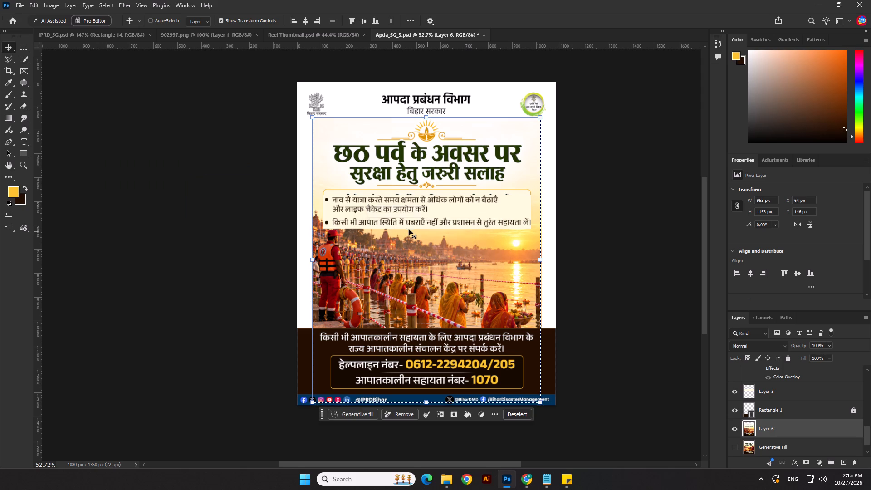
Invert the selection and fill the poster's empty margins around the artwork with Generative Fill, using no prompt.
key("ctrl+shift+i")
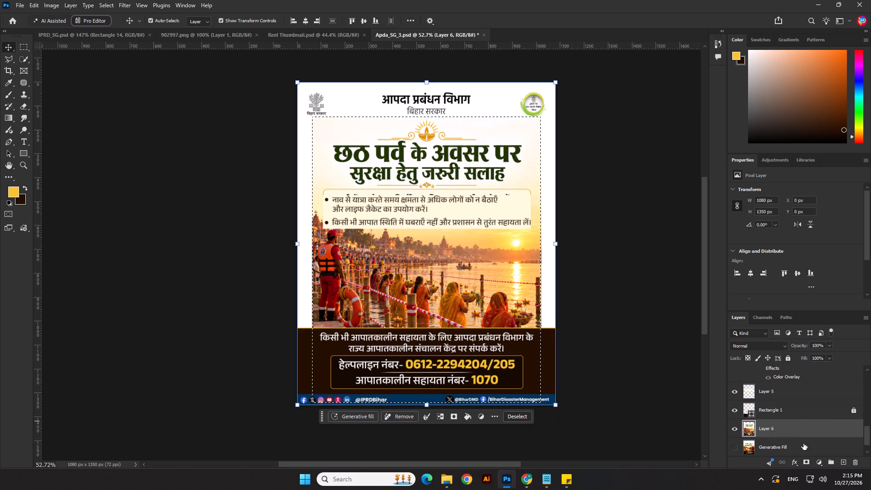
left_click(350, 421)
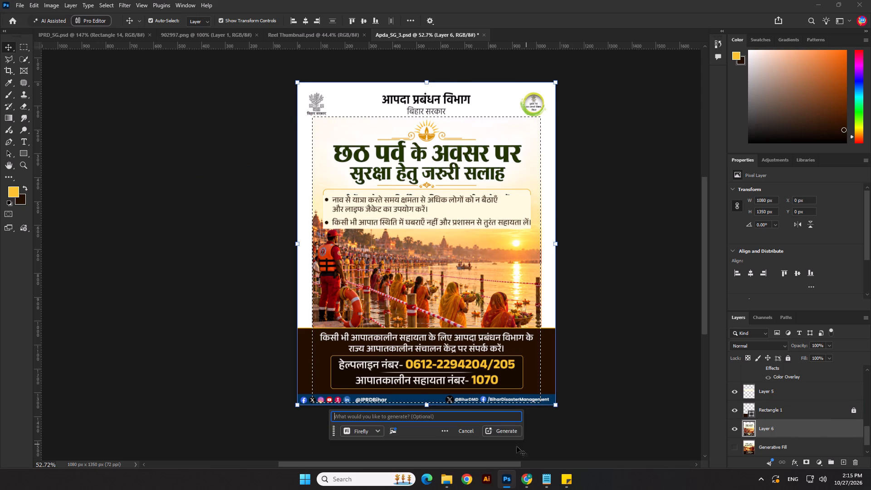
left_click(504, 433)
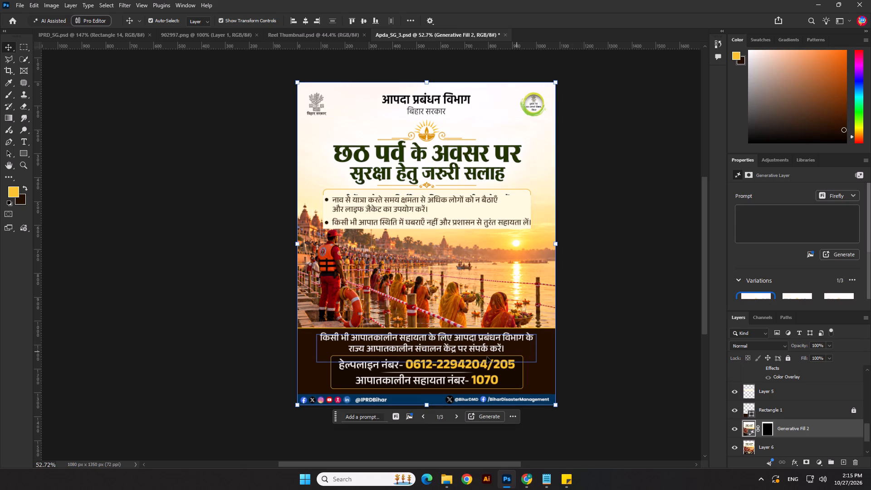
left_click(638, 306)
Lock Layer 6 and the Generative Fill 2 layer.
scroll(451, 205, "up", 2)
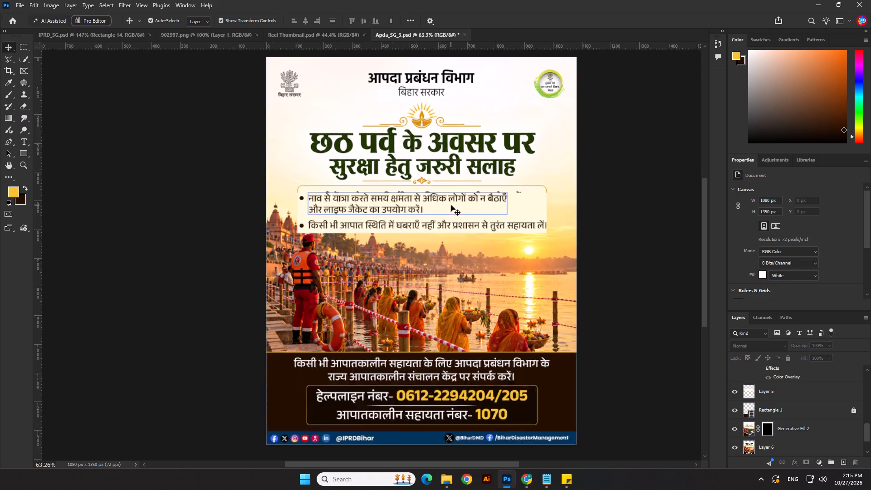
scroll(451, 205, "up", 3)
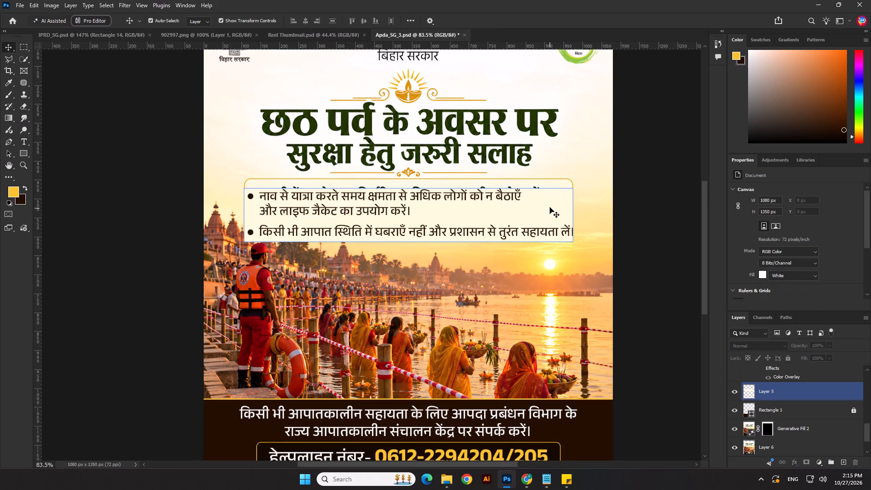
left_click(549, 206)
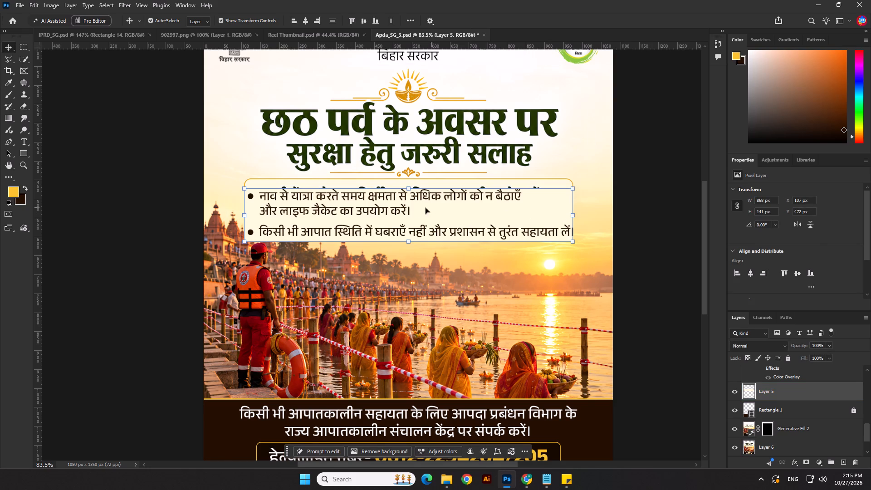
left_click(233, 157)
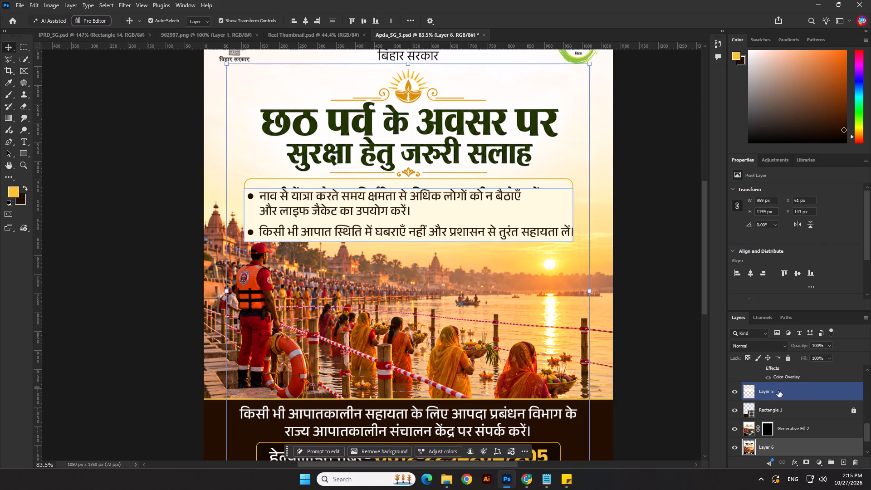
left_click(790, 356)
scroll(781, 394, "down", 2)
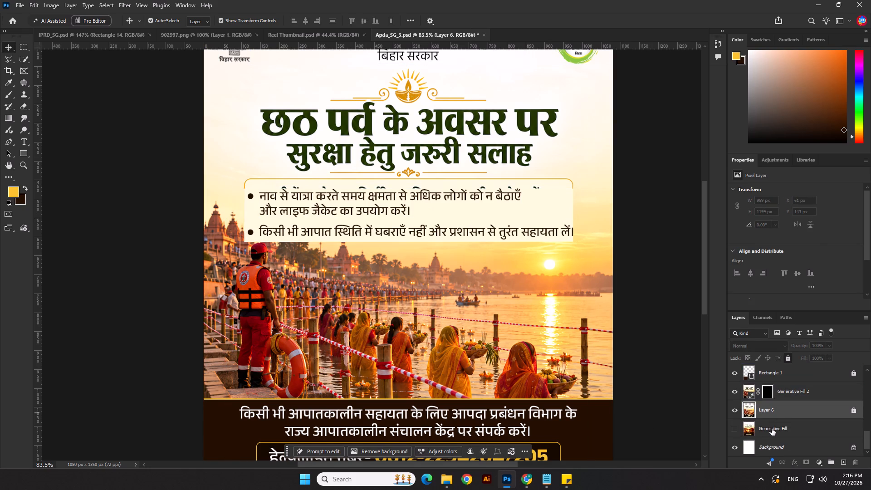
left_click(785, 392)
left_click(787, 358)
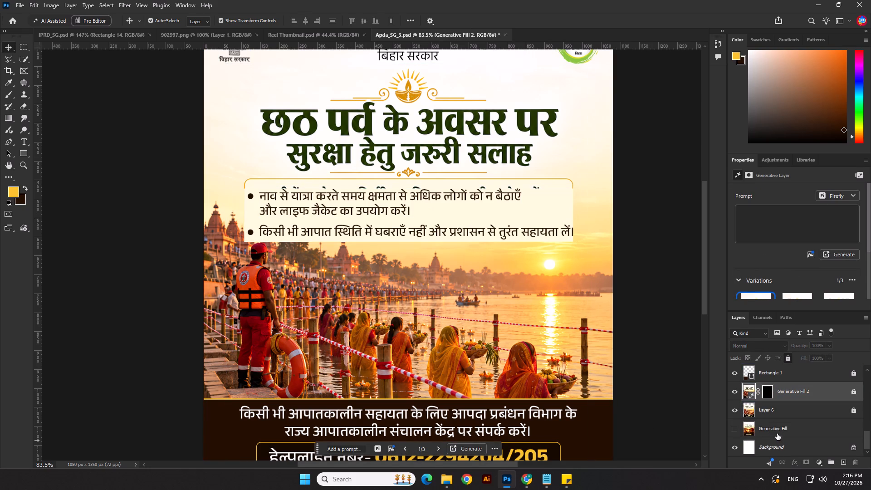
Delete the hidden old Generative Fill layer above the Background.
left_click(777, 433)
key("Delete")
Scale the two advice lines, their bullets and the cream patch down to about 81.5% and position them inside the gold-bordered box.
scroll(472, 324, "down", 1)
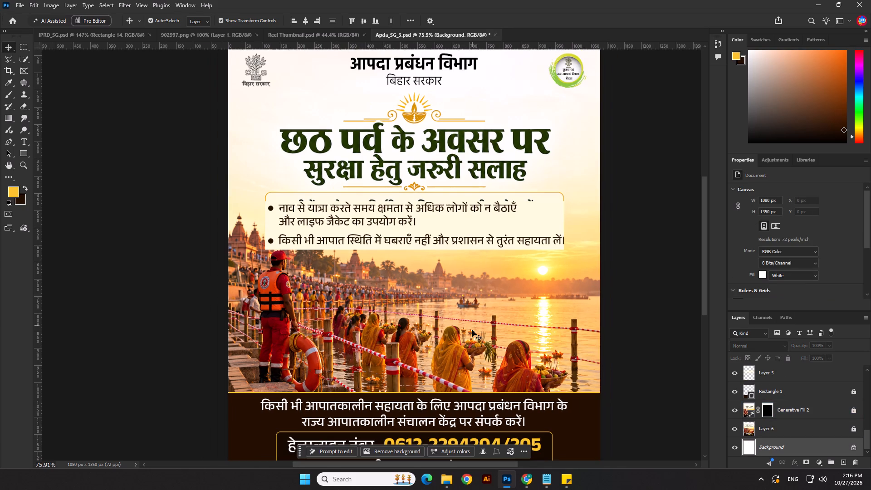
left_click_drag(188, 207, 563, 244)
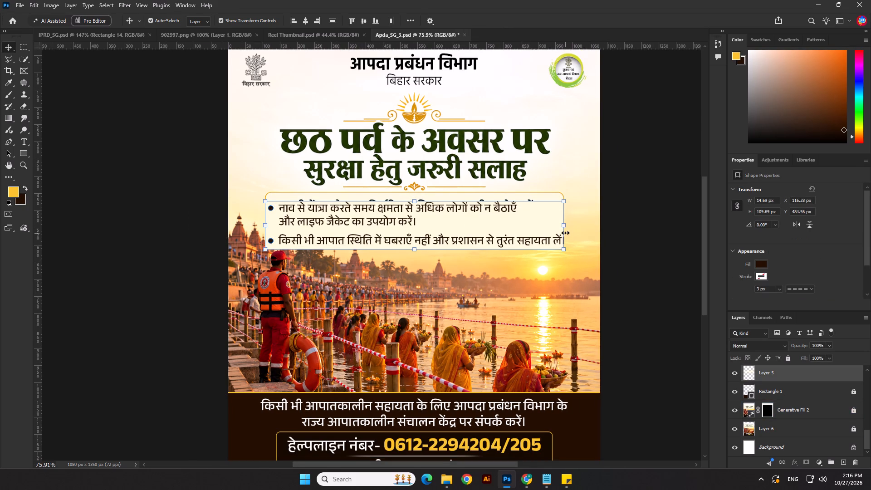
left_click_drag(565, 233, 529, 233)
scroll(468, 230, "up", 3)
left_click_drag(417, 235, 429, 225)
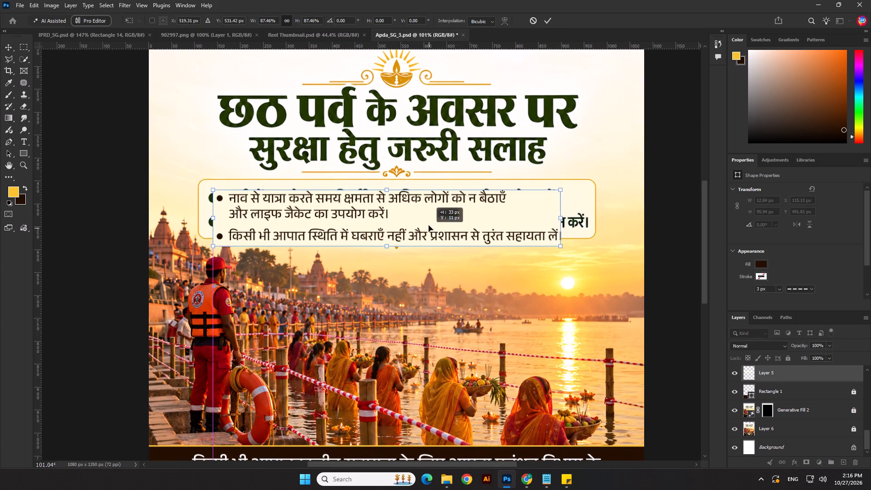
left_click_drag(429, 225, 425, 223)
scroll(424, 223, "up", 6)
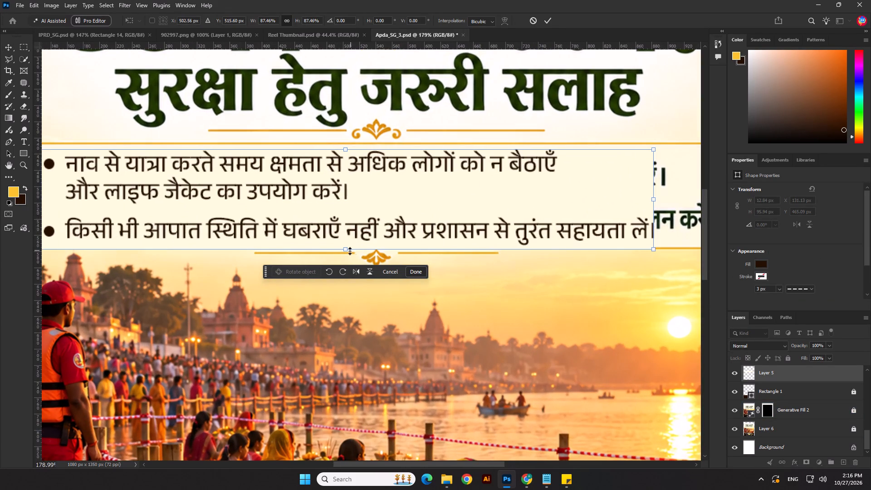
left_click_drag(653, 201, 617, 193)
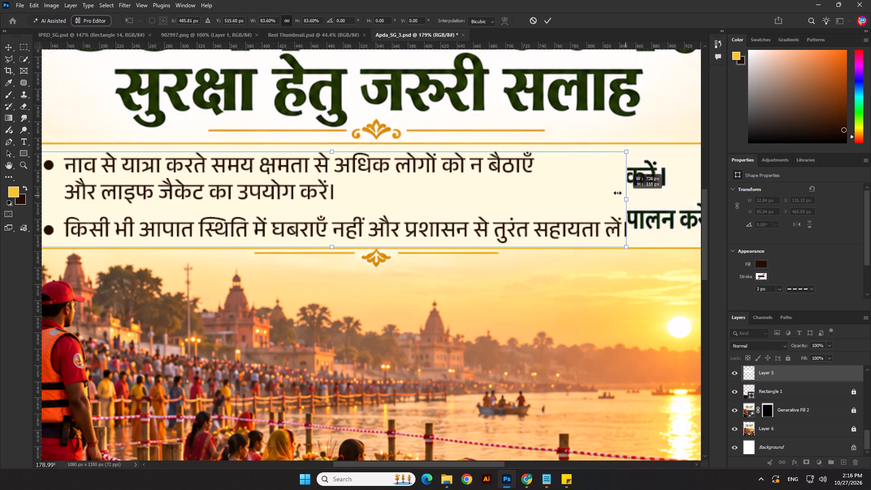
left_click_drag(617, 193, 612, 191)
key("Up")
key("Up")
key("Up")
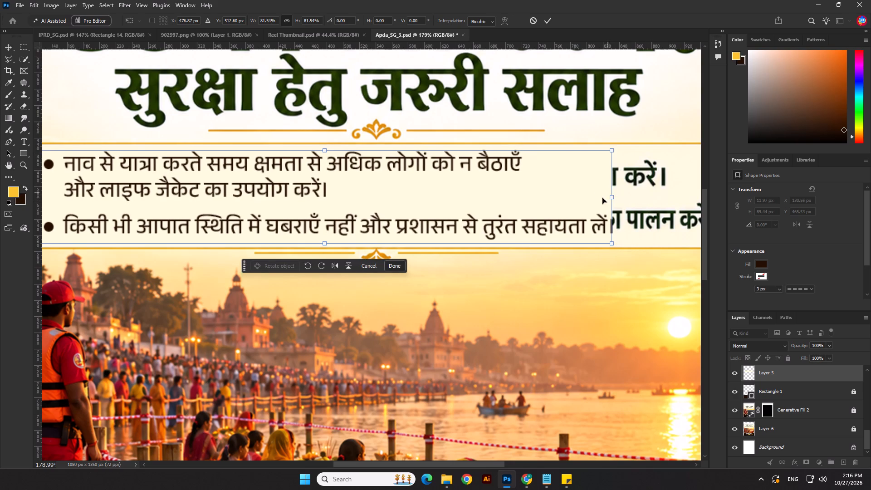
key("Return")
scroll(458, 329, "down", 5)
left_click(401, 331)
Stretch the Layer 5 cream patch to about 841 px wide so it covers the artwork's old advice text inside the box.
scroll(554, 262, "up", 1)
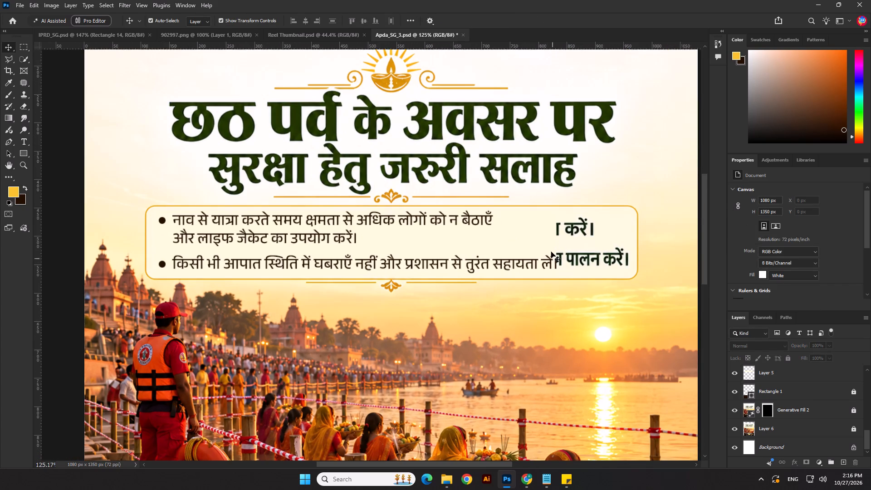
left_click(532, 236)
left_click_drag(556, 242, 604, 246)
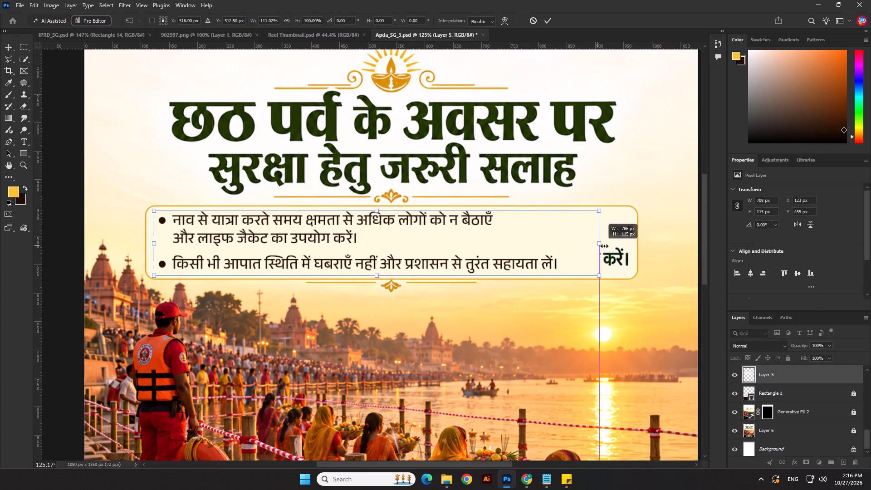
left_click_drag(604, 246, 631, 244)
key("Return")
left_click(683, 248)
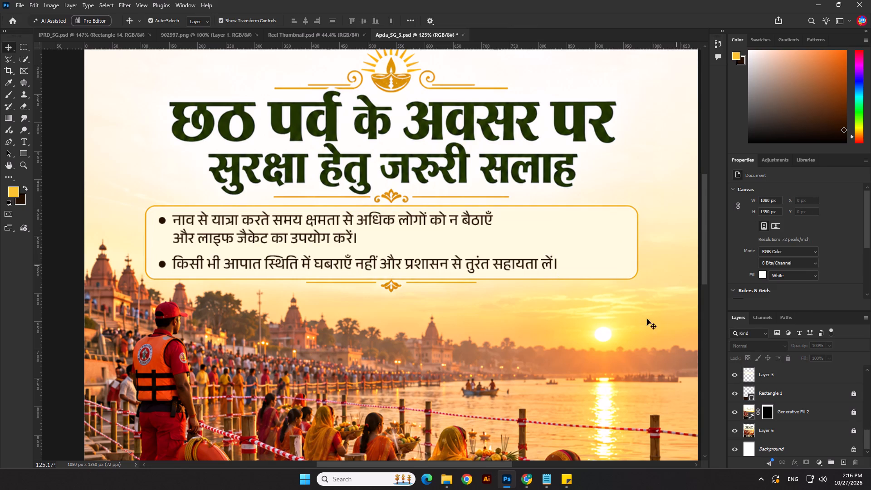
scroll(622, 342, "down", 3)
scroll(569, 320, "up", 6)
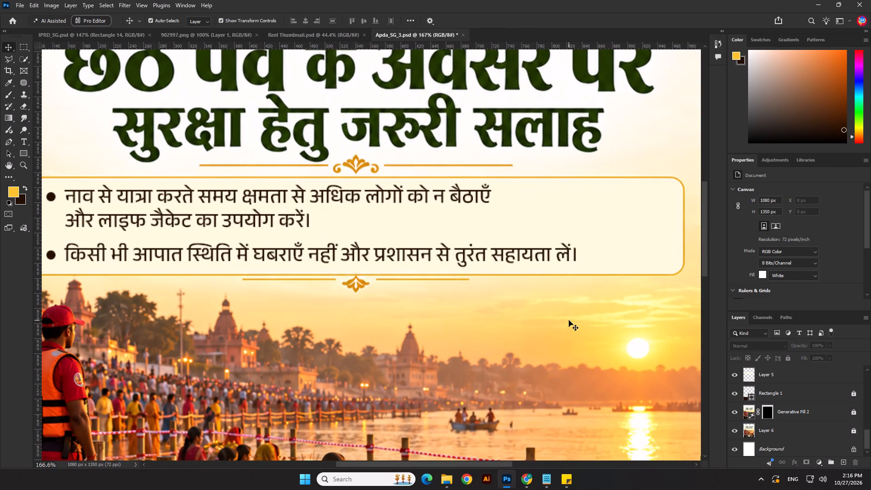
scroll(567, 293, "down", 5)
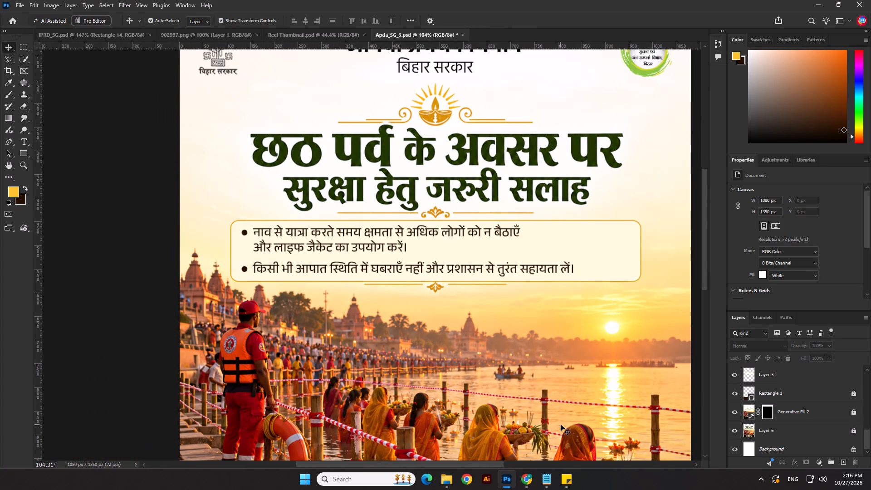
Switch to Notepad and copy the third poster's first advice line, "पानी में उतरते समय निर्धारित सुरक्षित स्थान का ही उपयोग करें।".
left_click(549, 485)
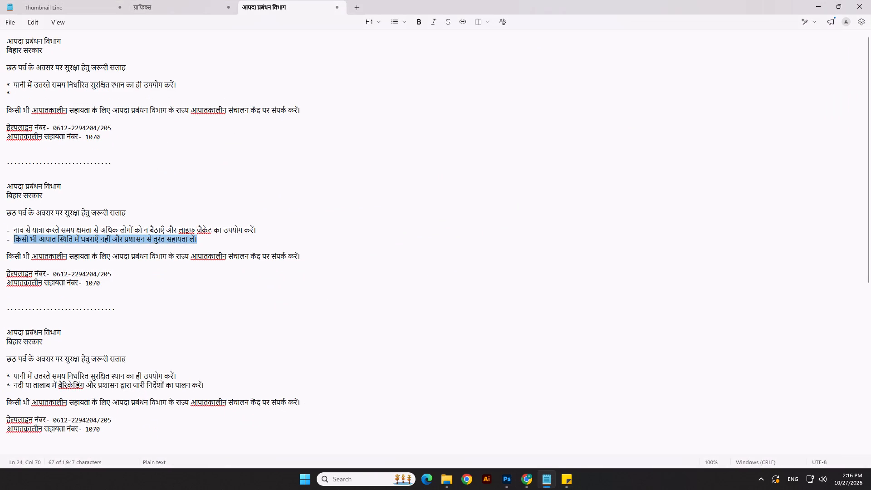
scroll(125, 262, "down", 3)
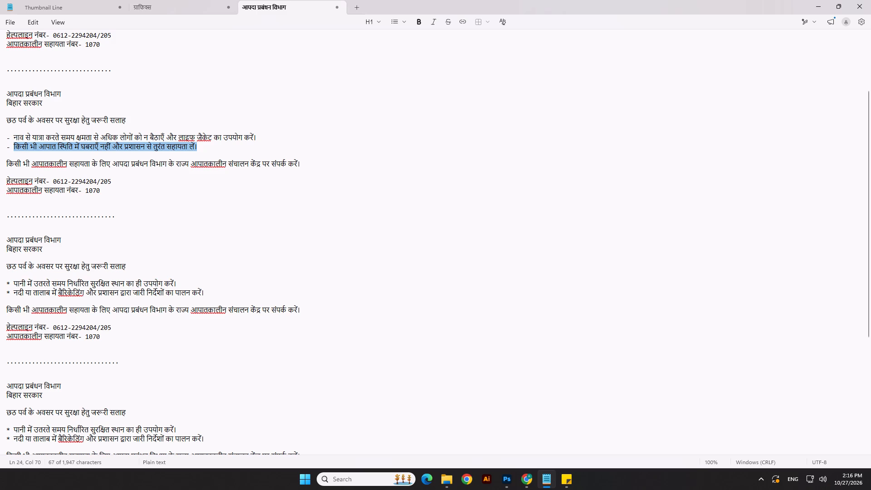
left_click_drag(13, 285, 176, 280)
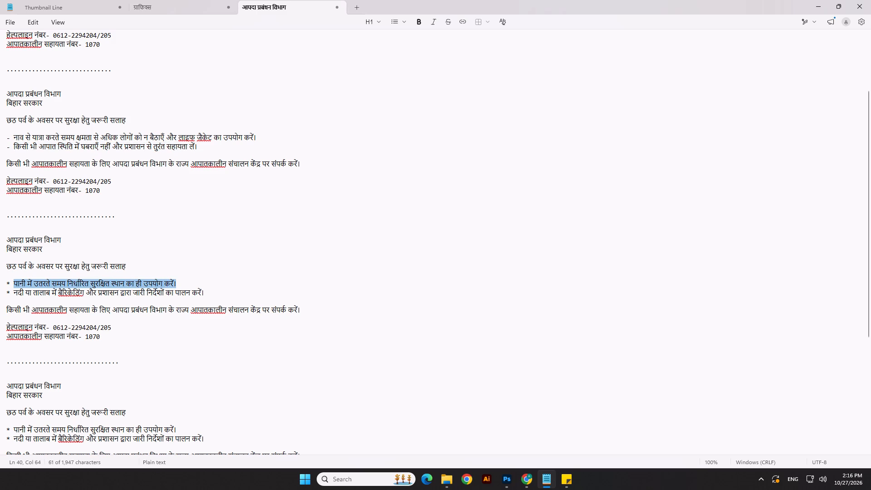
key("ctrl+c")
key("ctrl+c")
key("ctrl+c")
Back in Photoshop, replace the first bullet's text with the copied line and move it inside the box beside its bullet.
key("alt+Tab")
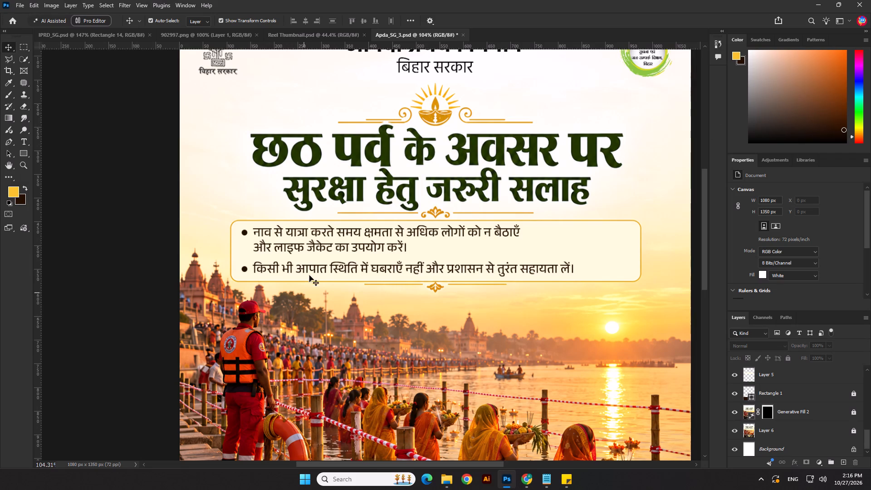
scroll(312, 270, "down", 3)
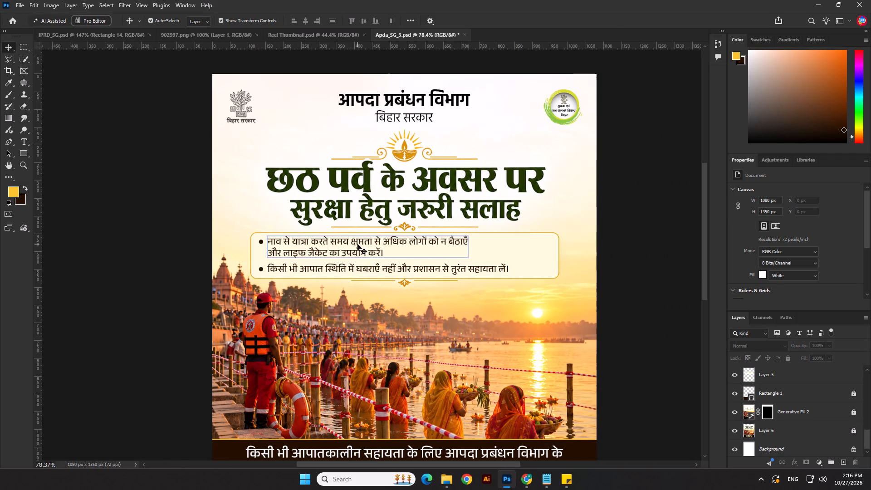
double_click(357, 244)
key("ctrl+v")
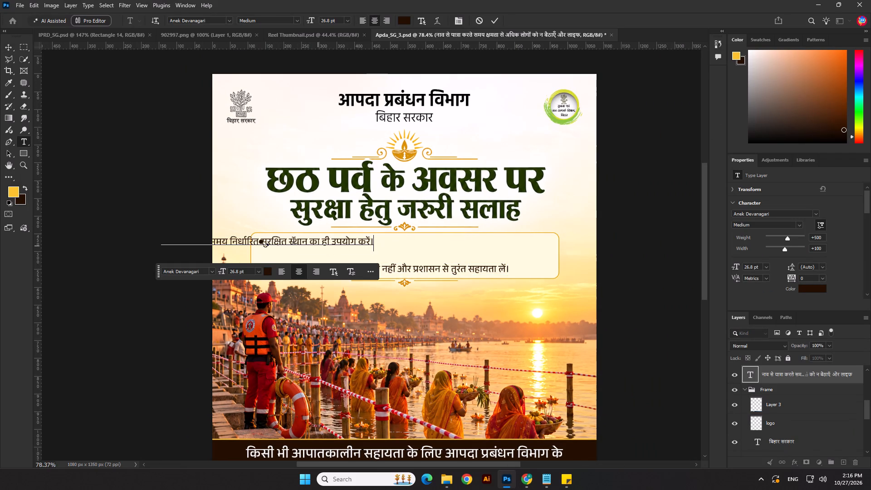
left_click(10, 44)
left_click_drag(252, 240, 252, 240)
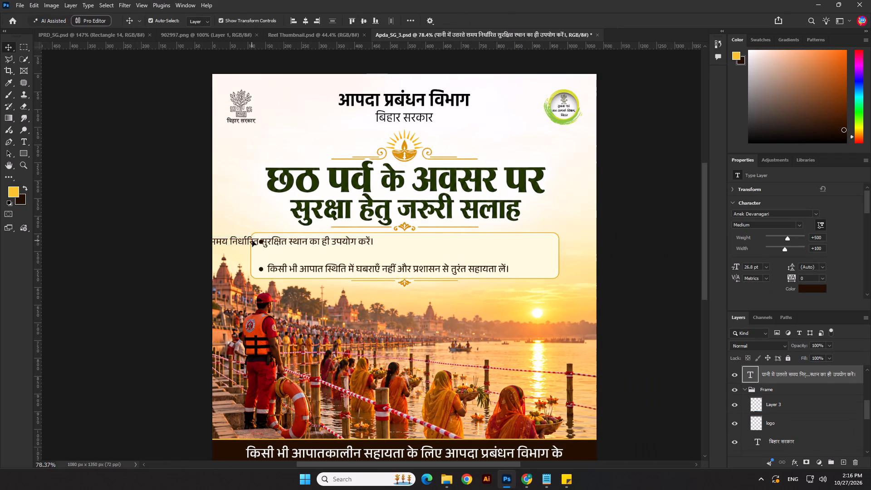
left_click_drag(252, 240, 361, 257)
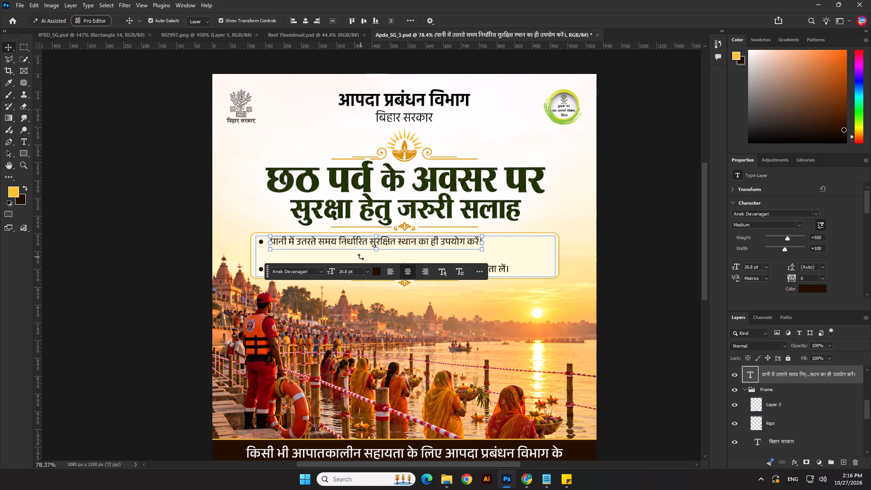
key("Down")
left_click(152, 272)
Switch to Notepad and copy the second advice line, "नदी या तालाब में बैरिकेडिंग और प्रशासन द्वारा जारी निर्देशों का पालन करें।".
key("alt+Tab")
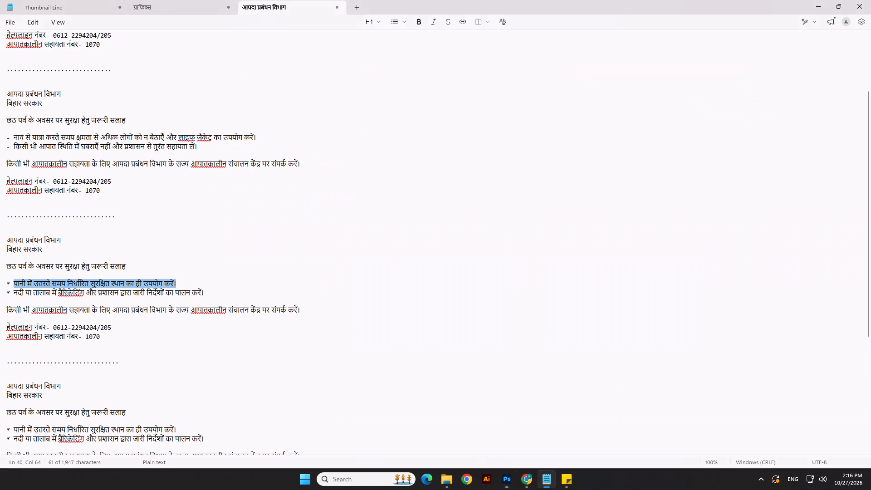
left_click_drag(14, 291, 158, 290)
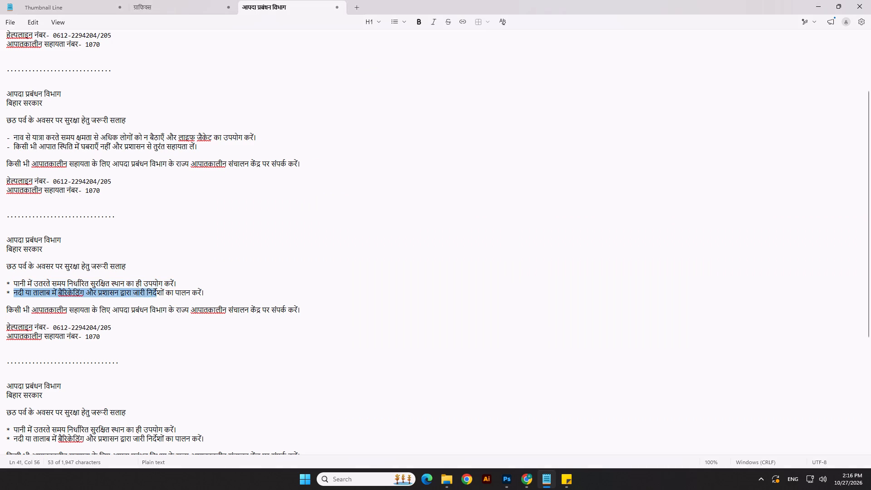
left_click_drag(158, 290, 207, 294)
key("ctrl+c")
key("ctrl+c")
key("ctrl+c")
Back in Photoshop, replace the second bullet's text with the copied line and shift it clear of the bullet, in line with the first.
key("alt+Tab")
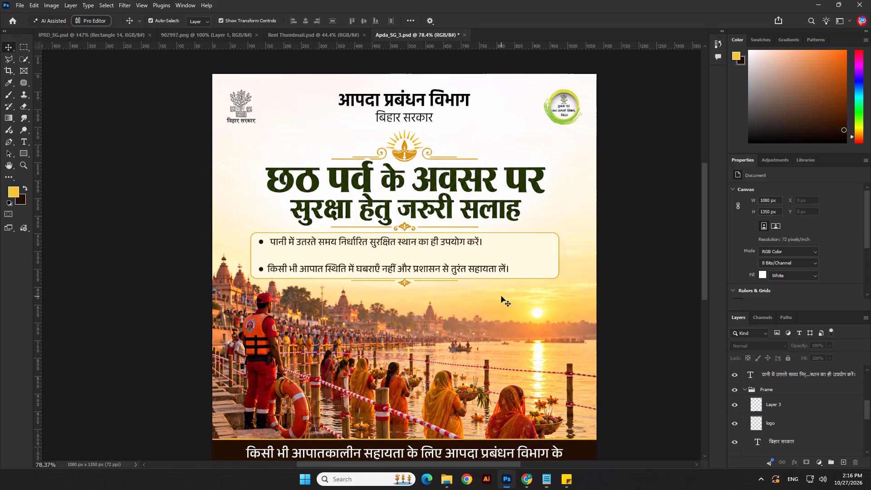
key("alt+Tab")
key("alt+Tab")
key("alt+Tab")
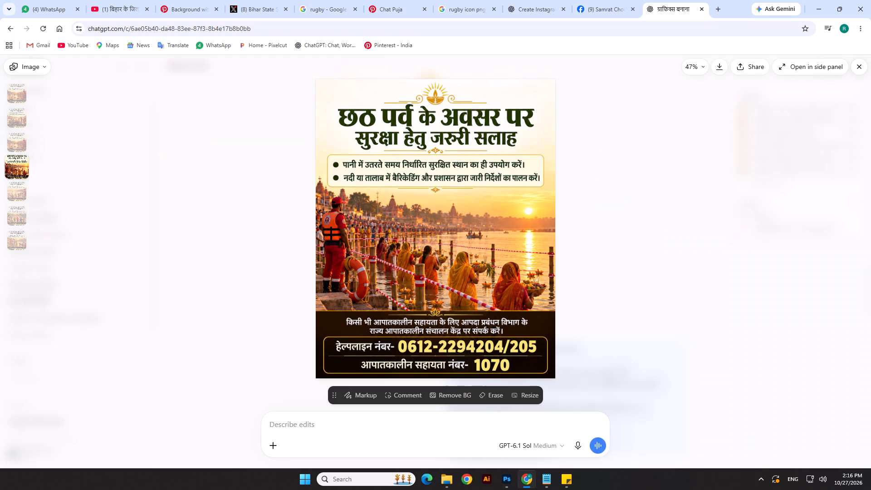
double_click(412, 270)
key("ctrl+v")
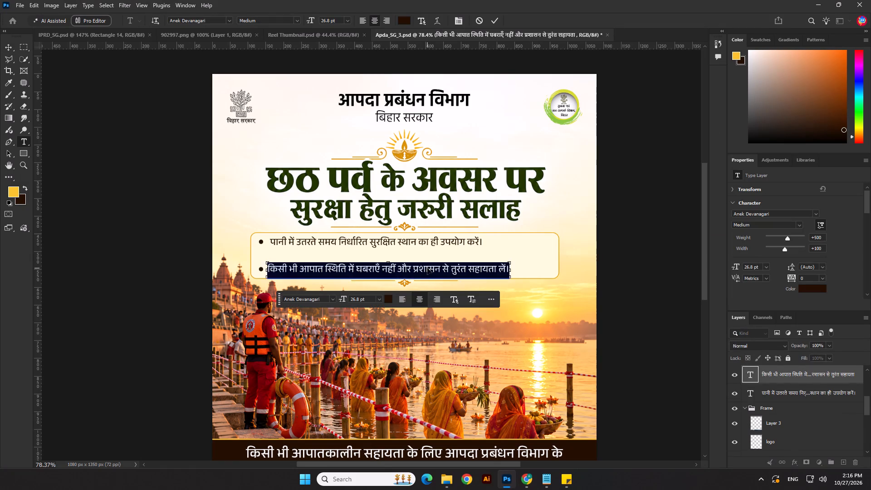
left_click(9, 49)
left_click(106, 229)
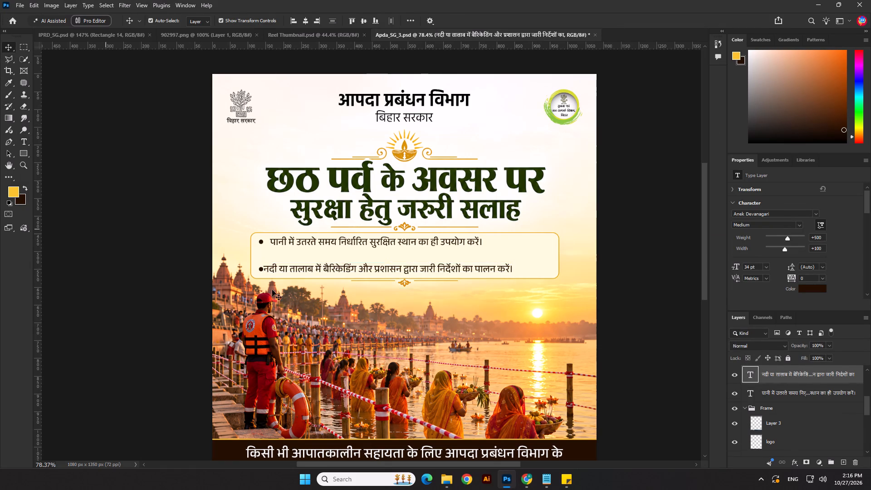
scroll(293, 301, "up", 5)
left_click_drag(283, 257, 293, 256)
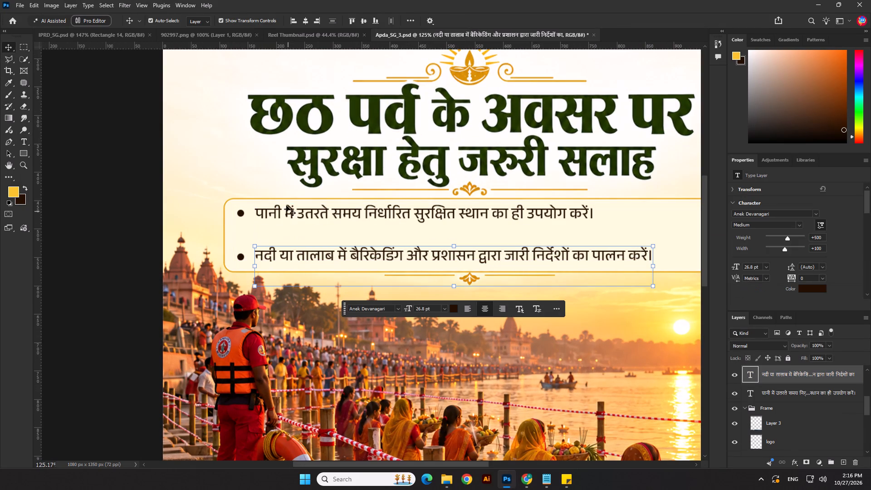
Scale both advice lines and their bullets up together until the text is 30.25 pt and spans the box's width.
left_click(258, 213, "shift")
scroll(262, 221, "down", 4)
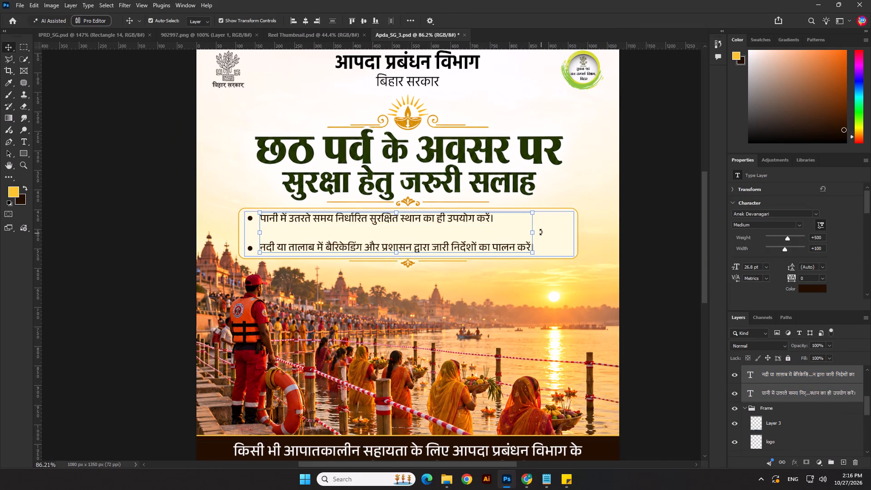
scroll(239, 225, "up", 6)
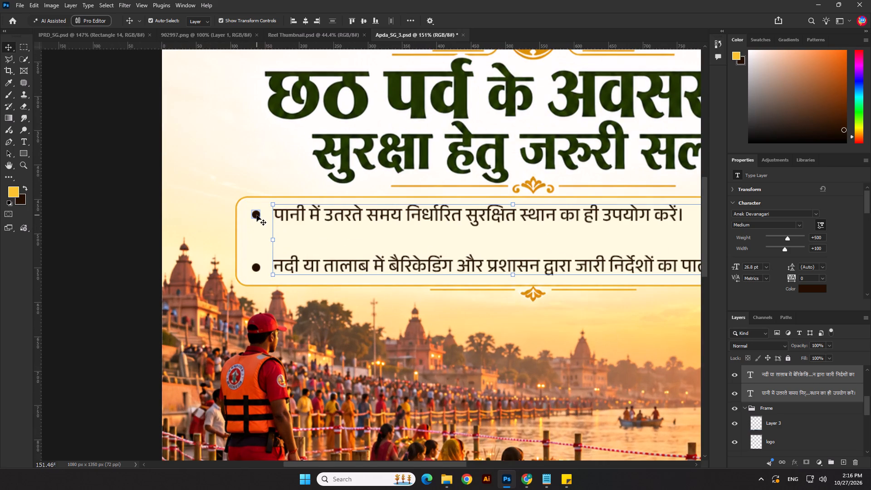
left_click(257, 215, "shift")
left_click(257, 269, "shift")
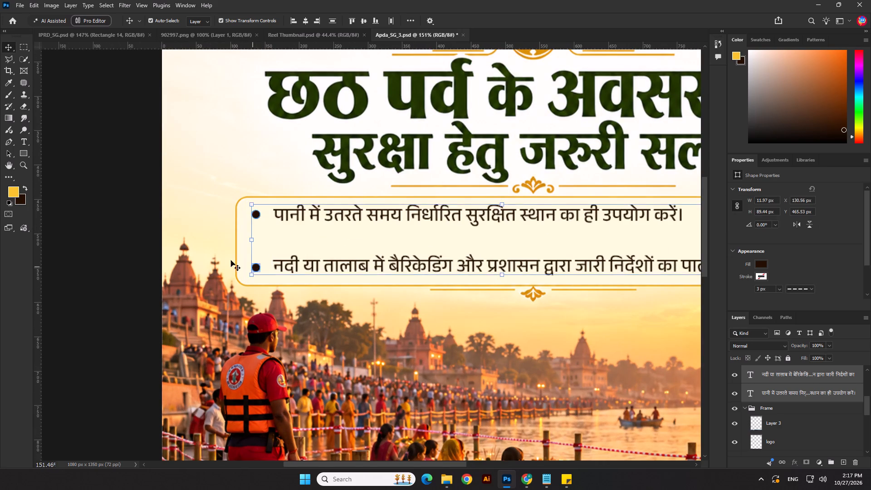
scroll(205, 250, "down", 5)
left_click_drag(549, 247, 602, 251)
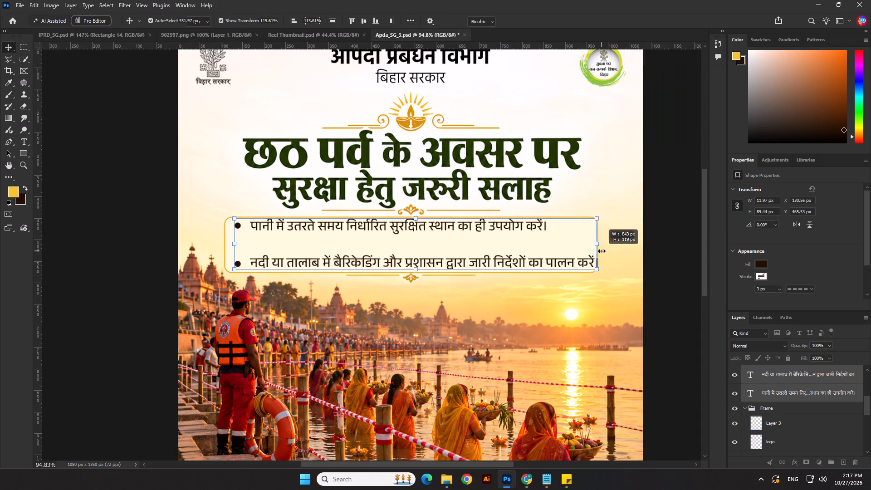
left_click_drag(602, 251, 590, 253)
key("Return")
left_click(145, 257)
Align the second bullet and its advice line on their vertical centres, with Align To set to Selection.
left_click_drag(137, 261, 252, 271)
left_click(242, 303)
left_click(243, 251)
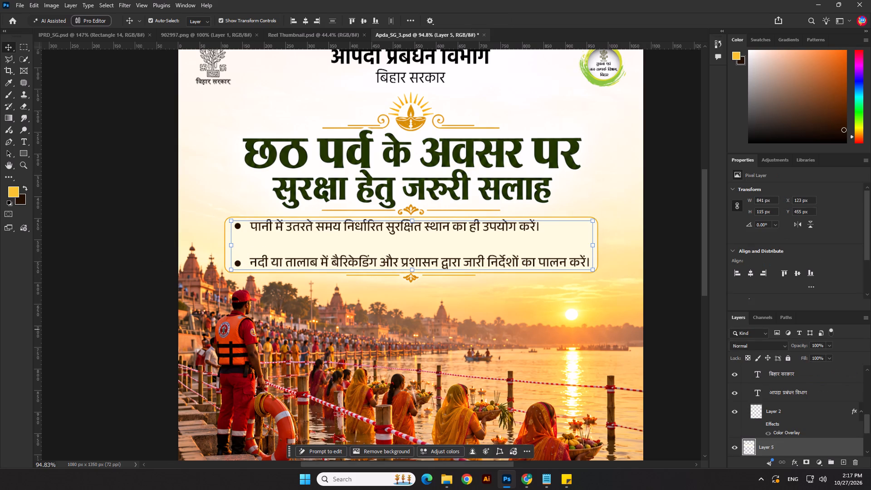
left_click(530, 261)
scroll(209, 246, "up", 2)
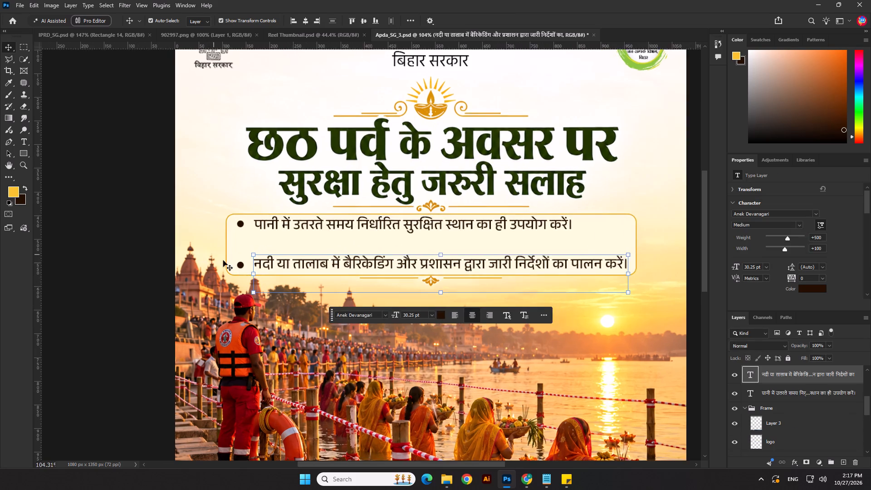
scroll(223, 260, "up", 2)
left_click(240, 264, "shift")
left_click(364, 21)
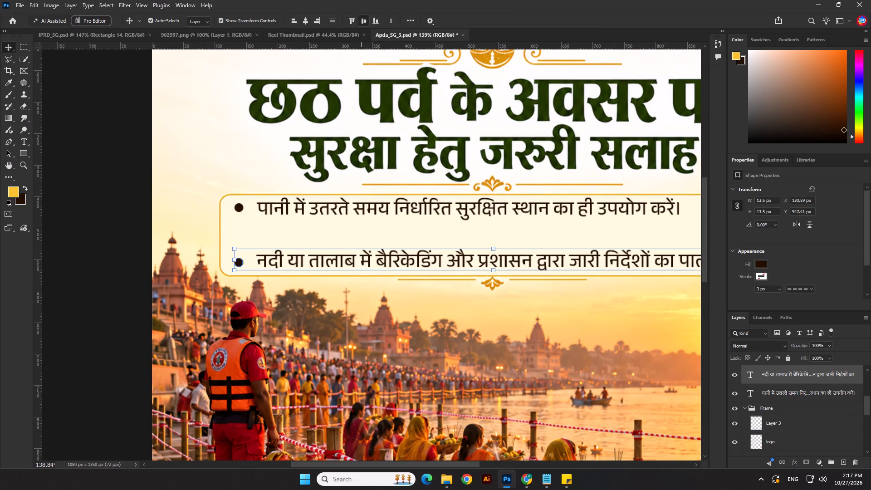
key("ctrl+z")
left_click(410, 22)
left_click(432, 106)
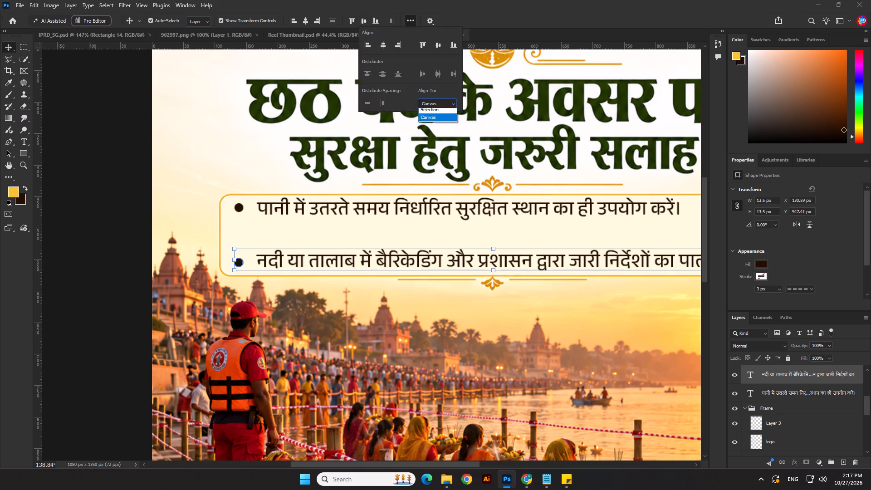
left_click(432, 109)
left_click(363, 23)
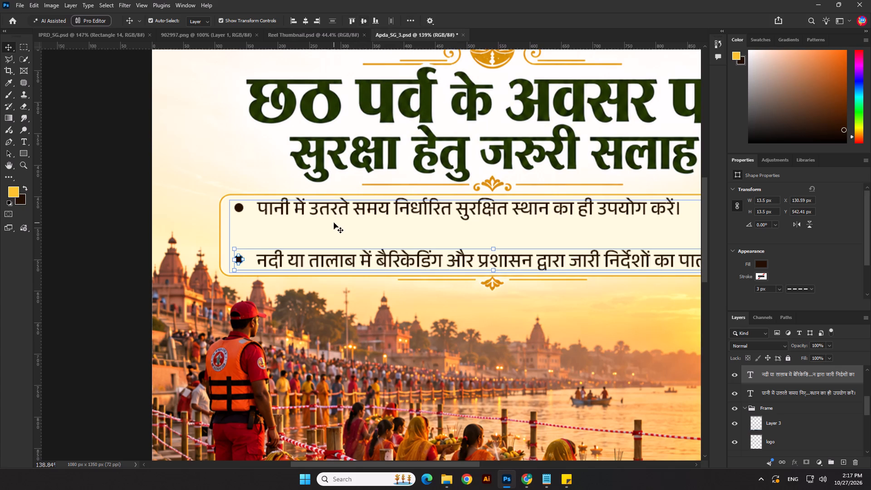
Nudge the second bullet down a few pixels to line up with its advice line.
left_click(119, 249)
scroll(215, 268, "up", 2)
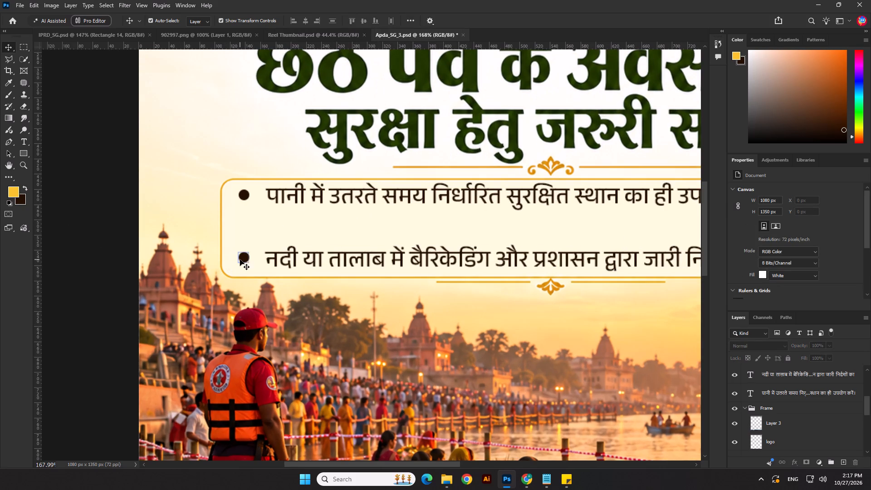
left_click(241, 260)
key("Down")
key("Down")
key("Down")
key("Down")
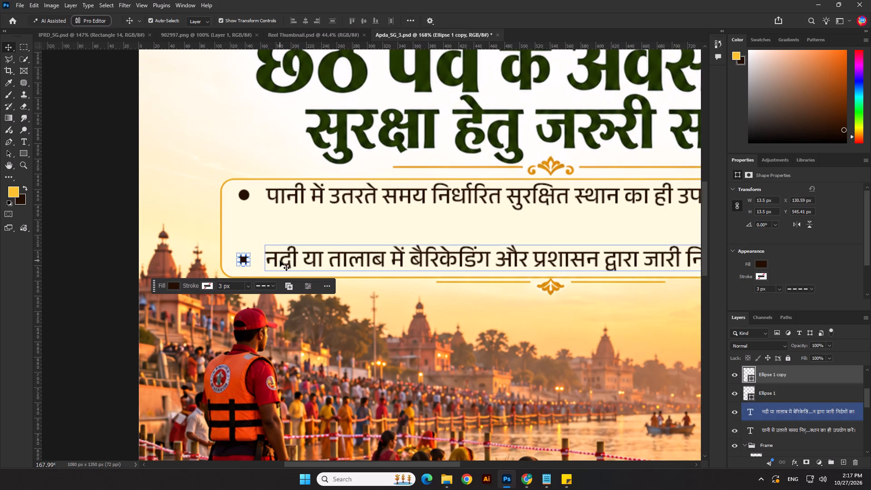
Move the second bullet and its advice line up together by 10 px inside the text box.
left_click(280, 260, "shift")
scroll(277, 260, "down", 2)
key("shift+Up")
key("shift+Up")
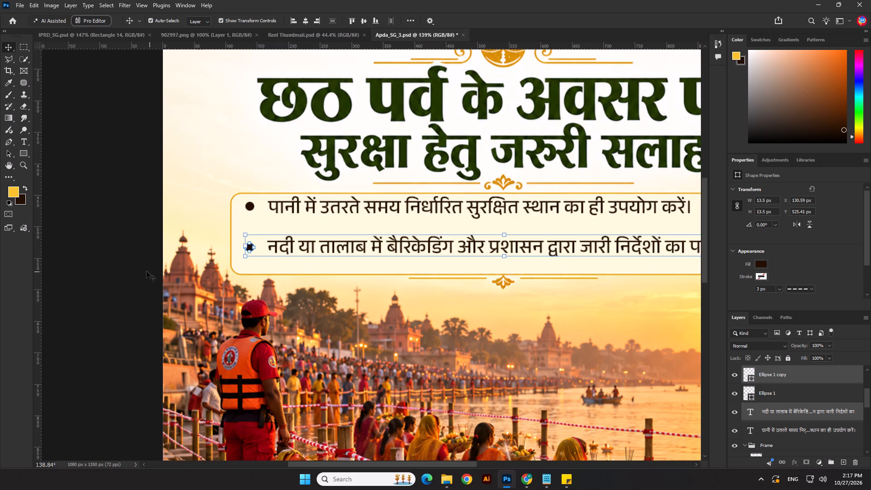
key("shift+Down")
left_click(147, 271)
Move the first bullet and its advice line down together by 20 px, closer to the second line.
scroll(207, 225, "up", 2)
left_click(261, 204)
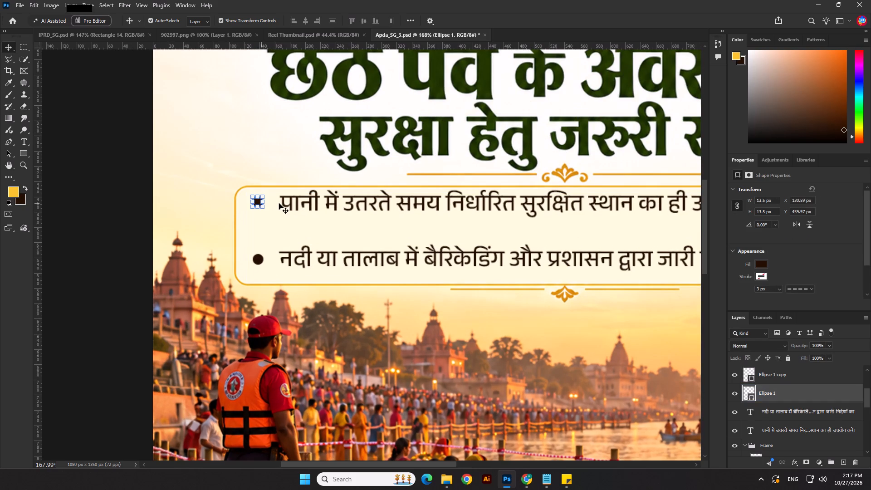
left_click(279, 203, "shift")
left_click(175, 208)
left_click(257, 206)
left_click(294, 204, "shift")
scroll(294, 204, "down", 3)
key("shift+Down")
key("shift+Down")
scroll(197, 235, "down", 3, "shift")
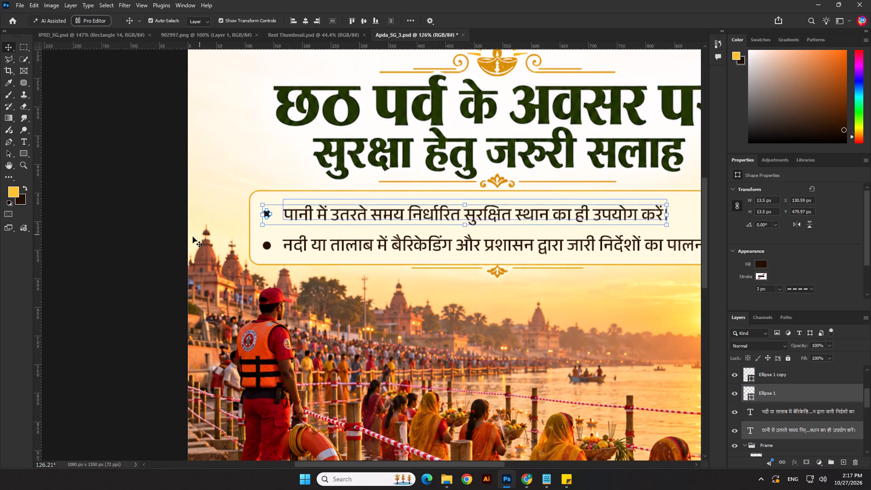
scroll(193, 237, "down", 2, "shift")
left_click(532, 275)
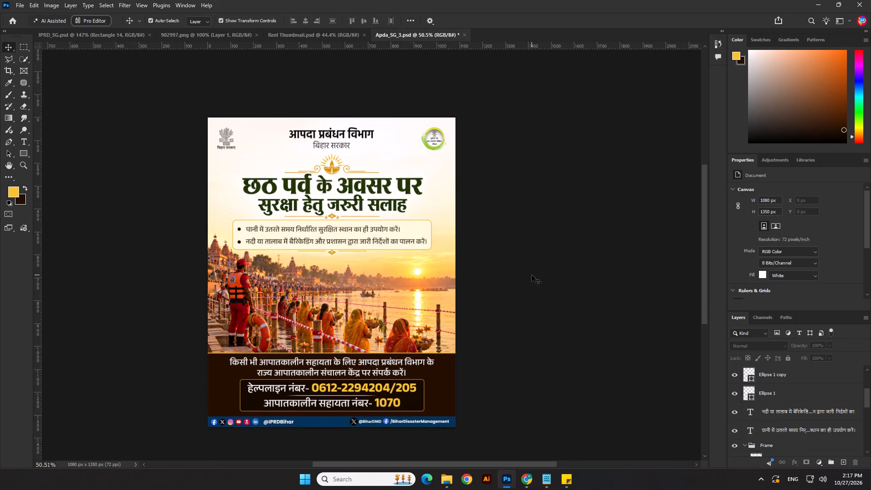
Look over the whole poster and save Apda_SG_3.psd.
scroll(532, 275, "down", 3)
scroll(179, 334, "up", 5)
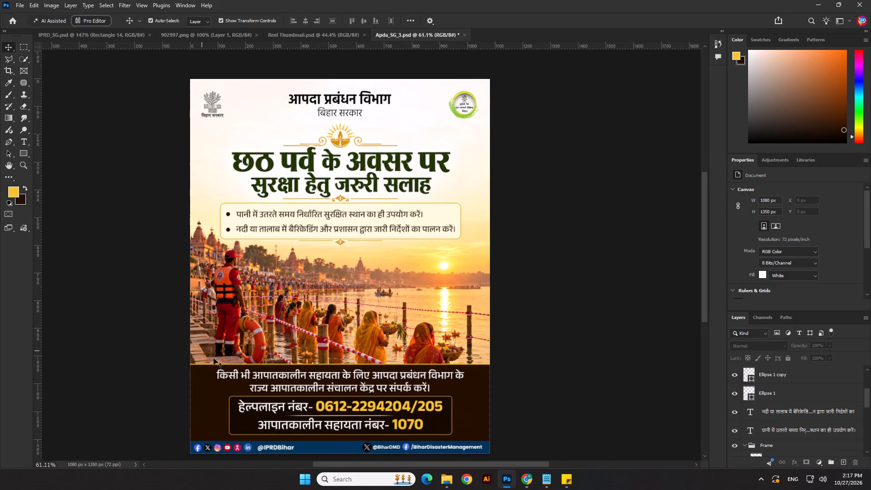
scroll(543, 279, "down", 4)
key("ctrl+s")
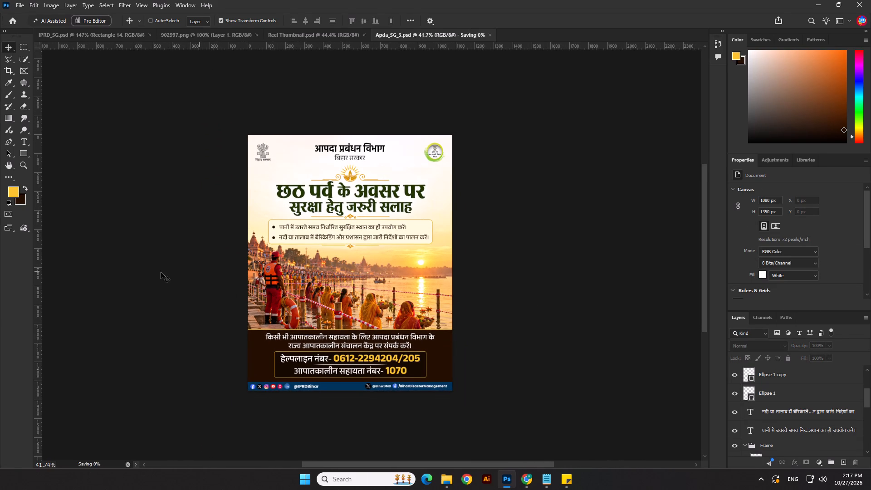
left_click(186, 277)
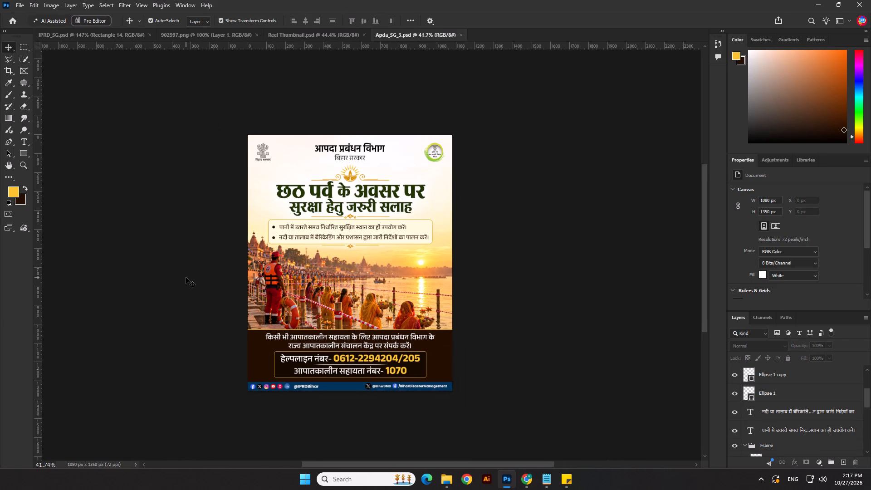
scroll(262, 200, "up", 6)
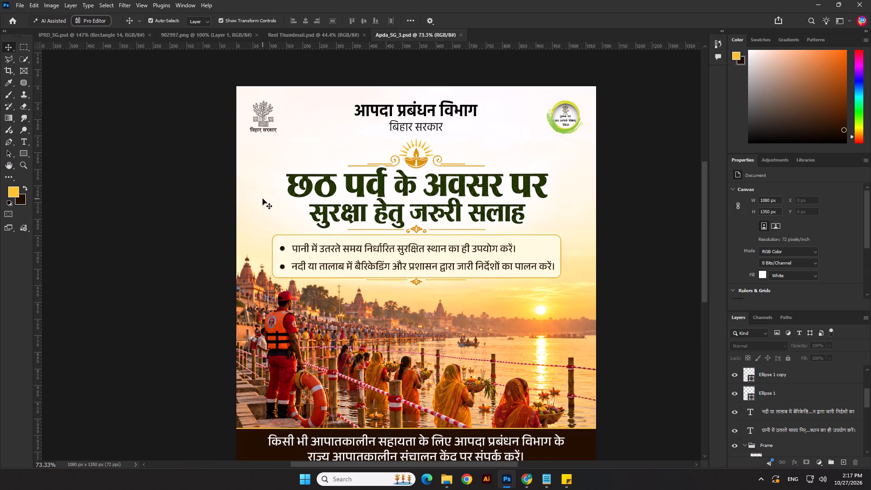
left_click(177, 251)
scroll(181, 251, "down", 4)
scroll(181, 251, "up", 1)
left_click(182, 267)
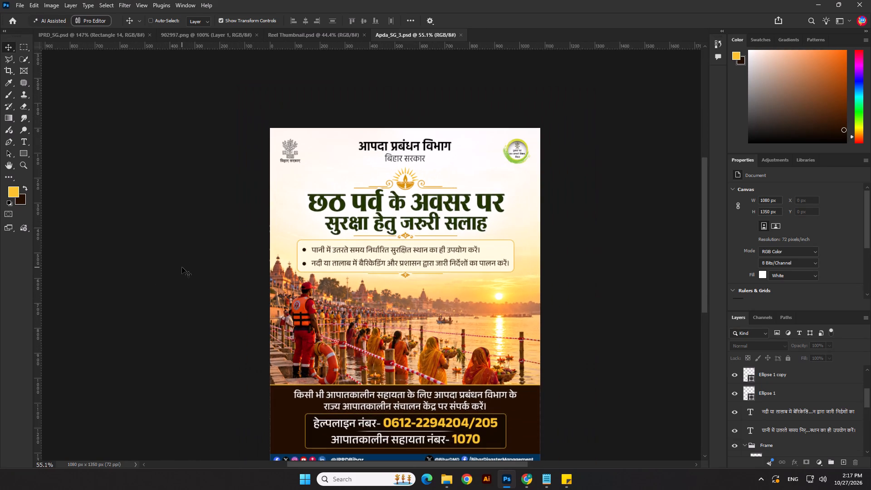
key("ctrl+s")
scroll(340, 223, "down", 4)
left_click(189, 258)
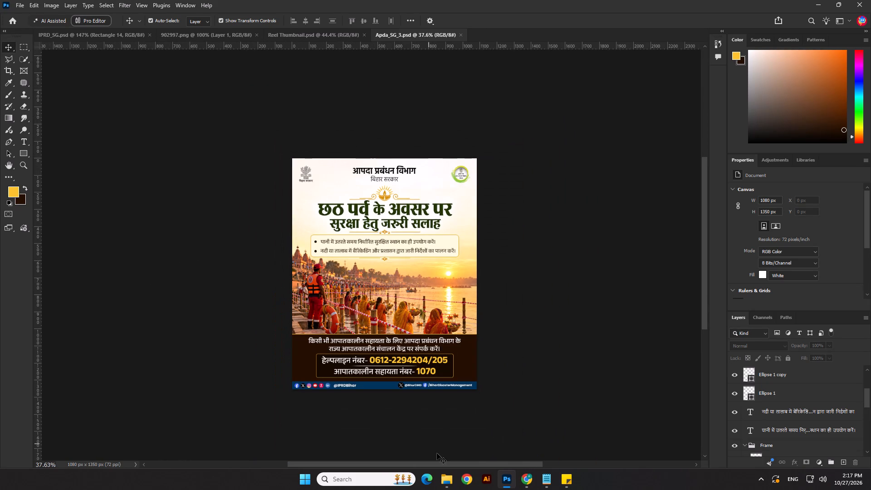
Switch to Notepad, look through the remaining poster text below the current section, and return to Photoshop.
left_click(543, 483)
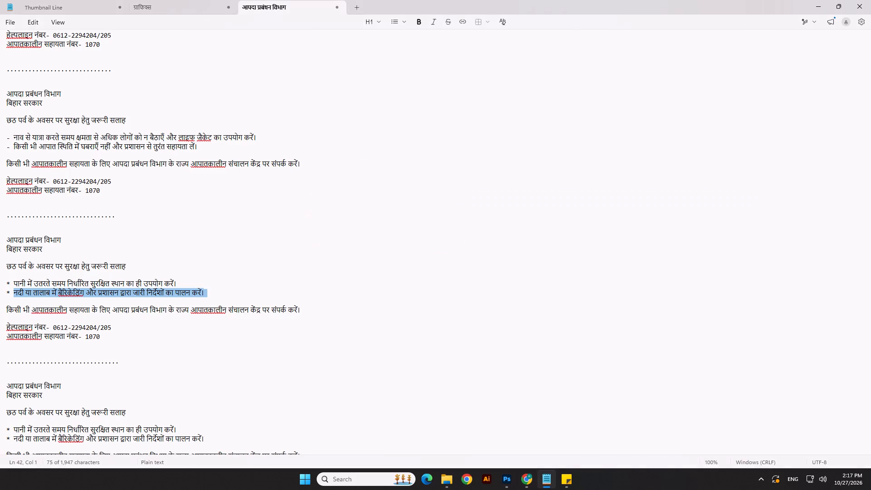
left_click(460, 383)
scroll(460, 383, "down", 4)
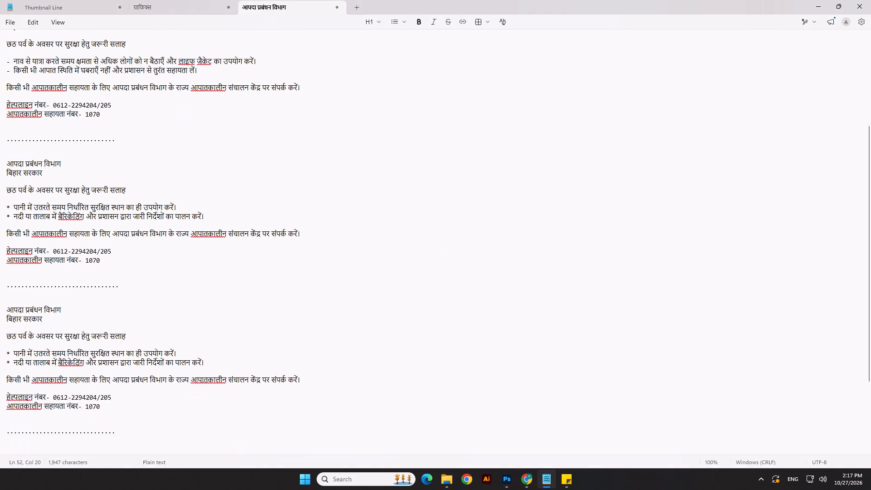
key("alt+Tab")
left_click(588, 282)
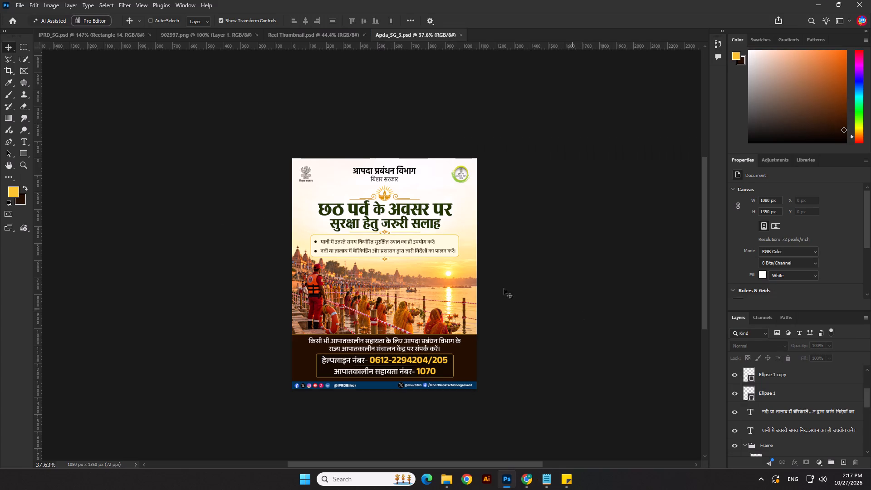
Save a PNG copy of the poster as Apda_SG_3 copy.png in the 27.10.26 folder.
key("ctrl+s")
left_click(19, 7)
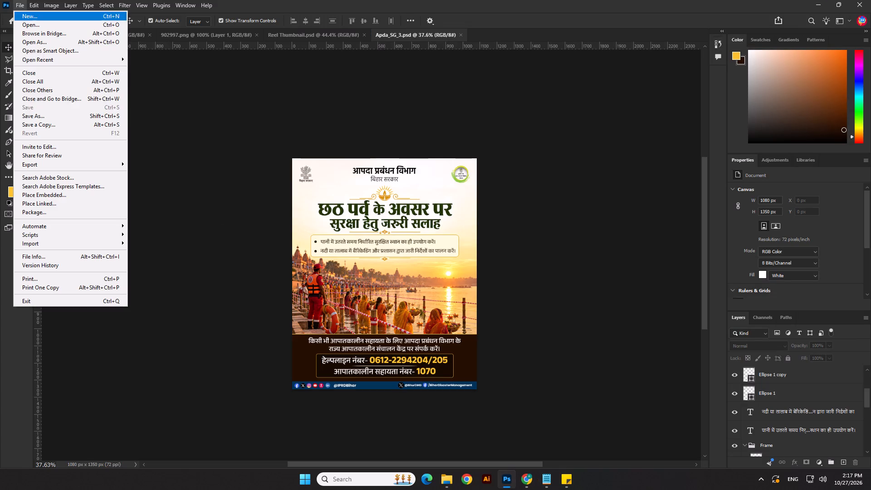
left_click(42, 126)
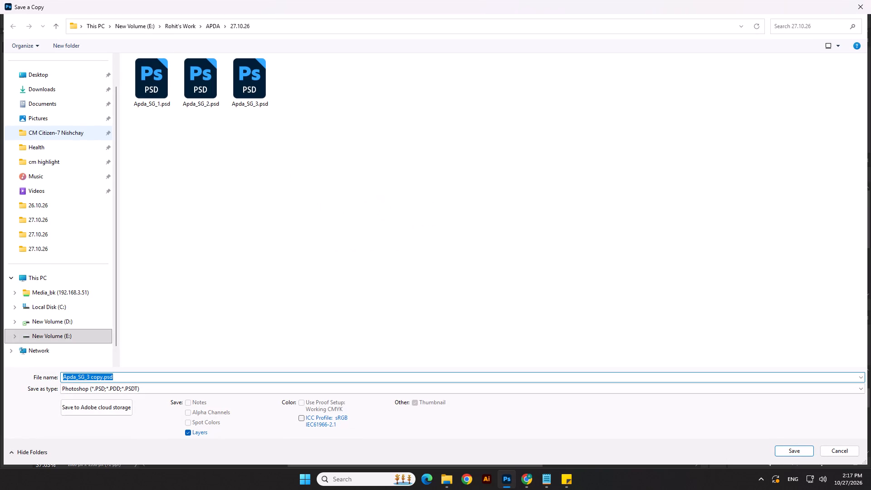
left_click(131, 389)
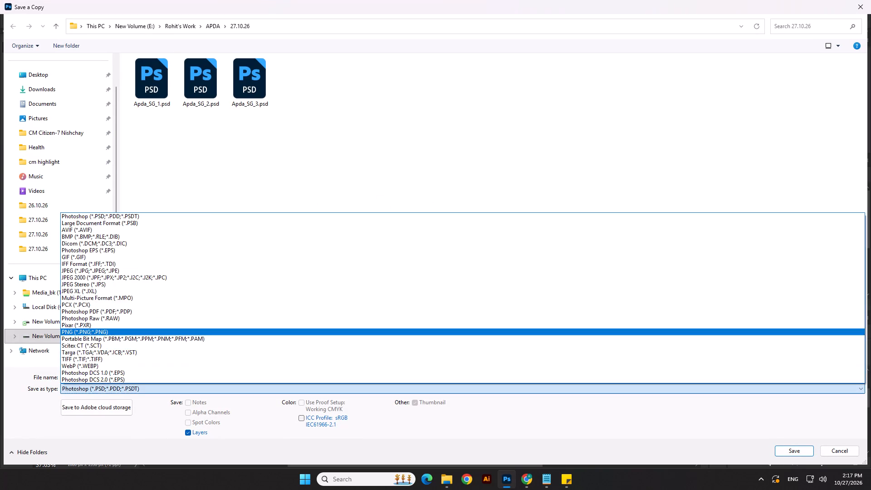
left_click(123, 332)
double_click(791, 457)
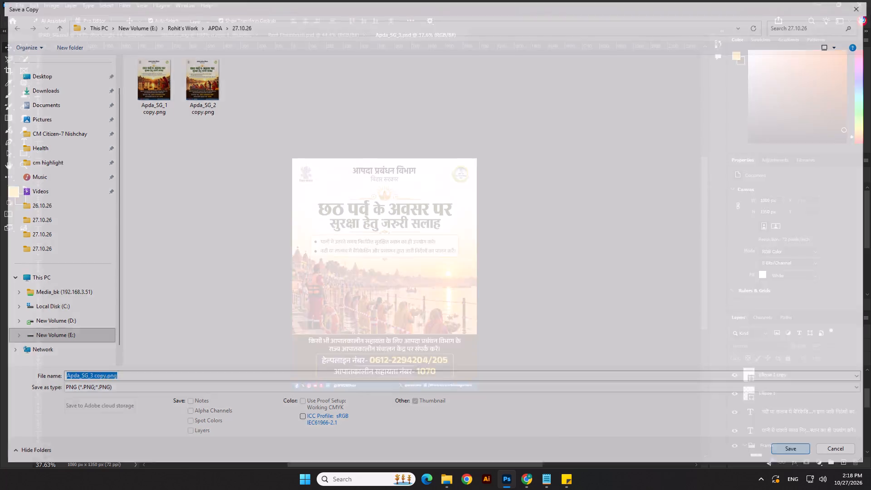
left_click(493, 131)
left_click(493, 144)
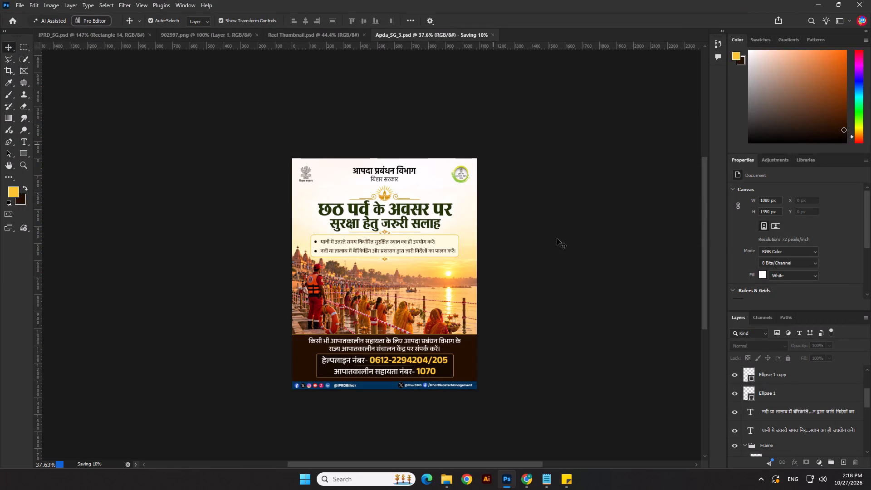
left_click(557, 239)
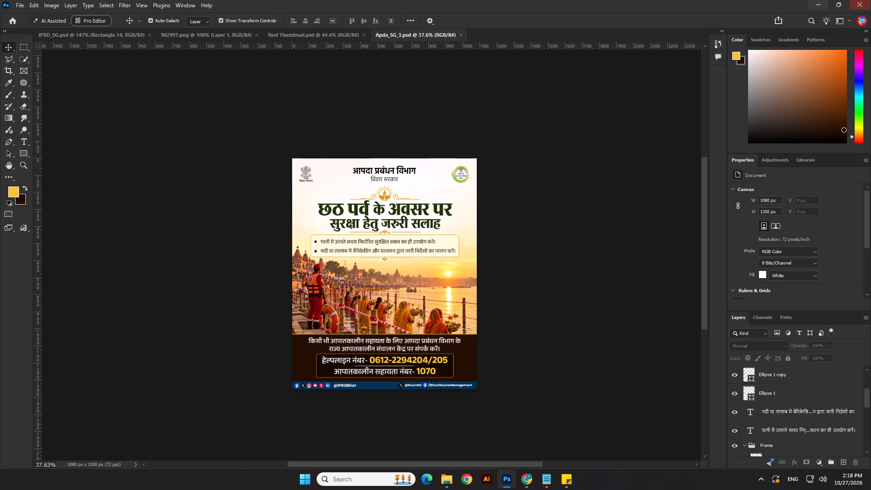
Close the 902997.png and Reel Thumbnail.psd documents.
left_click(233, 32)
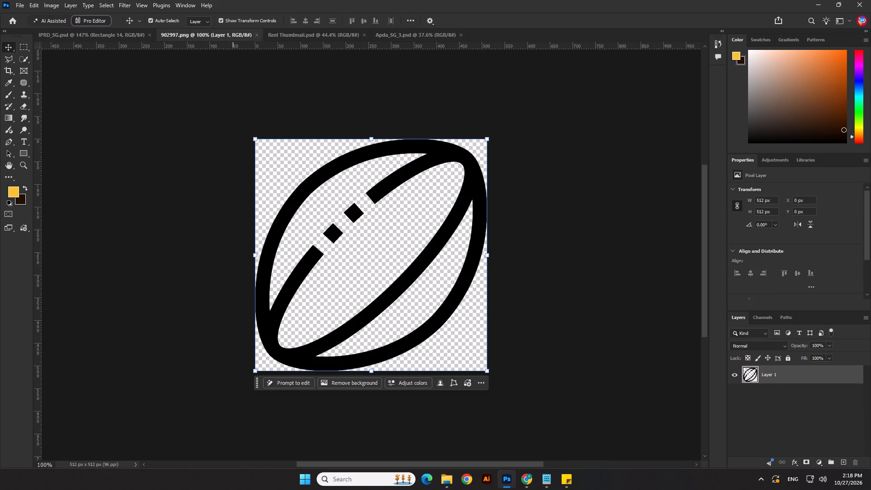
left_click(258, 35)
left_click(241, 31)
left_click(256, 36)
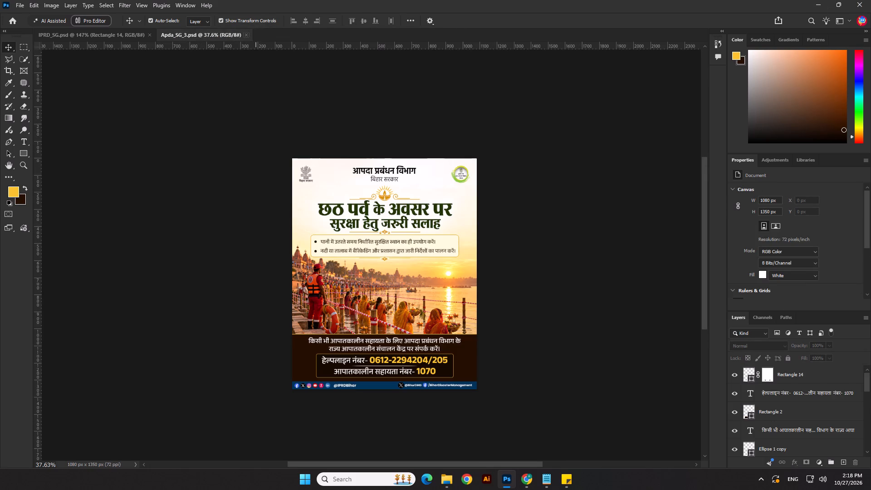
Close IPRD_SG.psd and exit Photoshop.
left_click(128, 38)
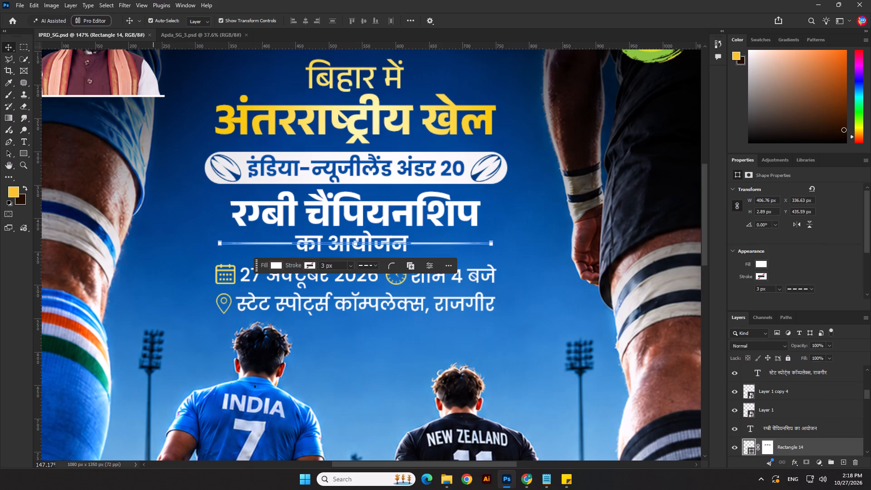
left_click(150, 37)
right_click(870, 0)
left_click(870, 0)
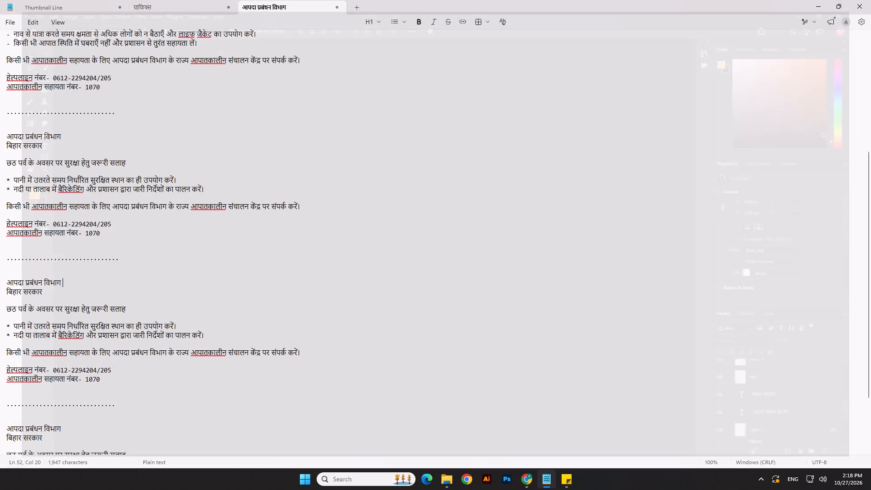